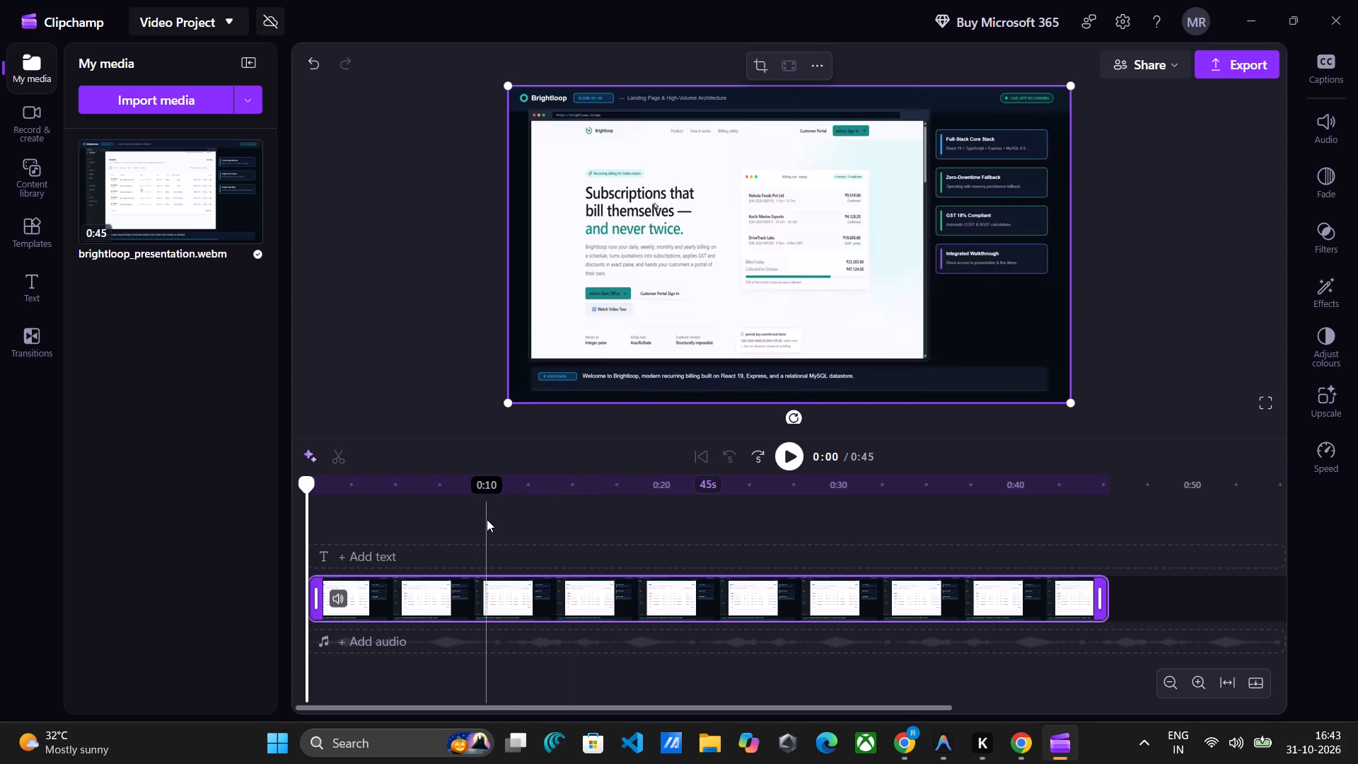
Slow the brightloop_presentation clip on the timeline to 0.1x speed and check it in the full-screen preview.
click(598, 611)
right_click(598, 611)
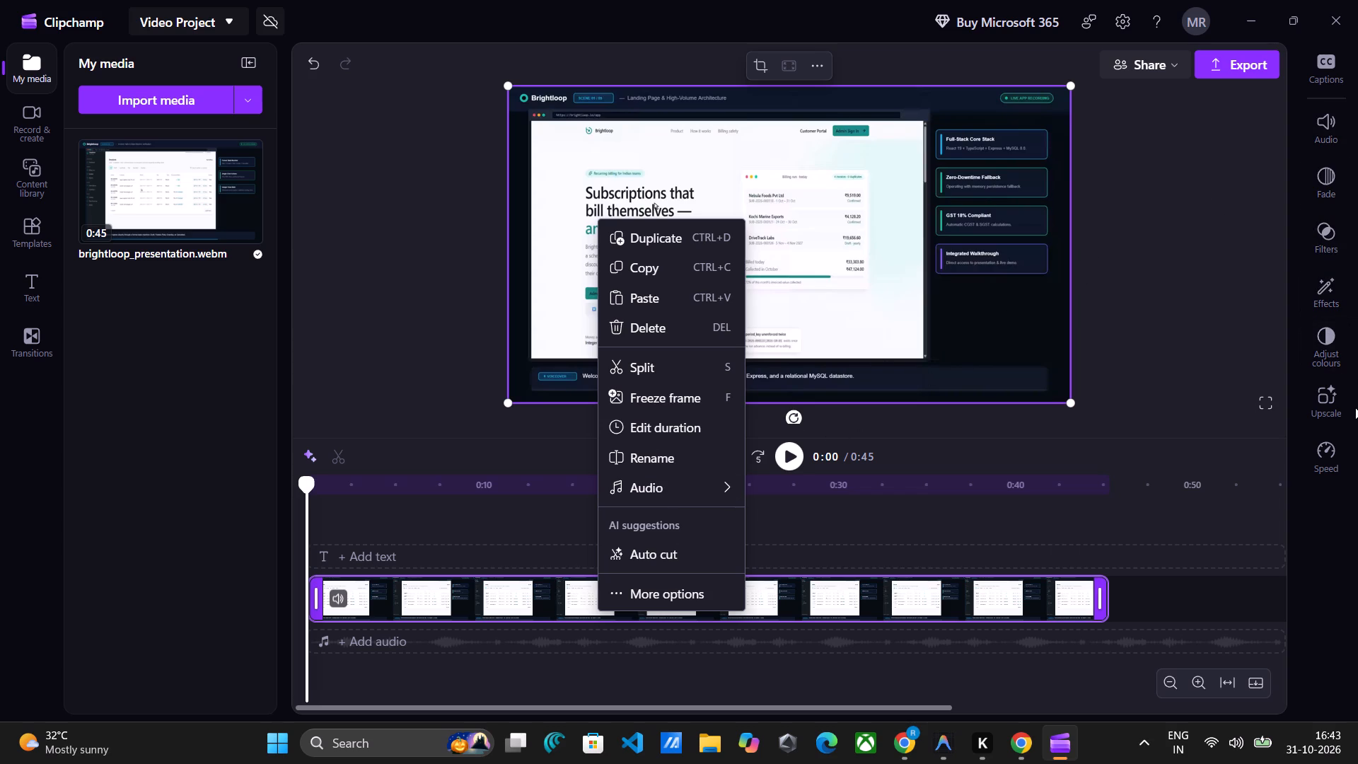
click(1342, 445)
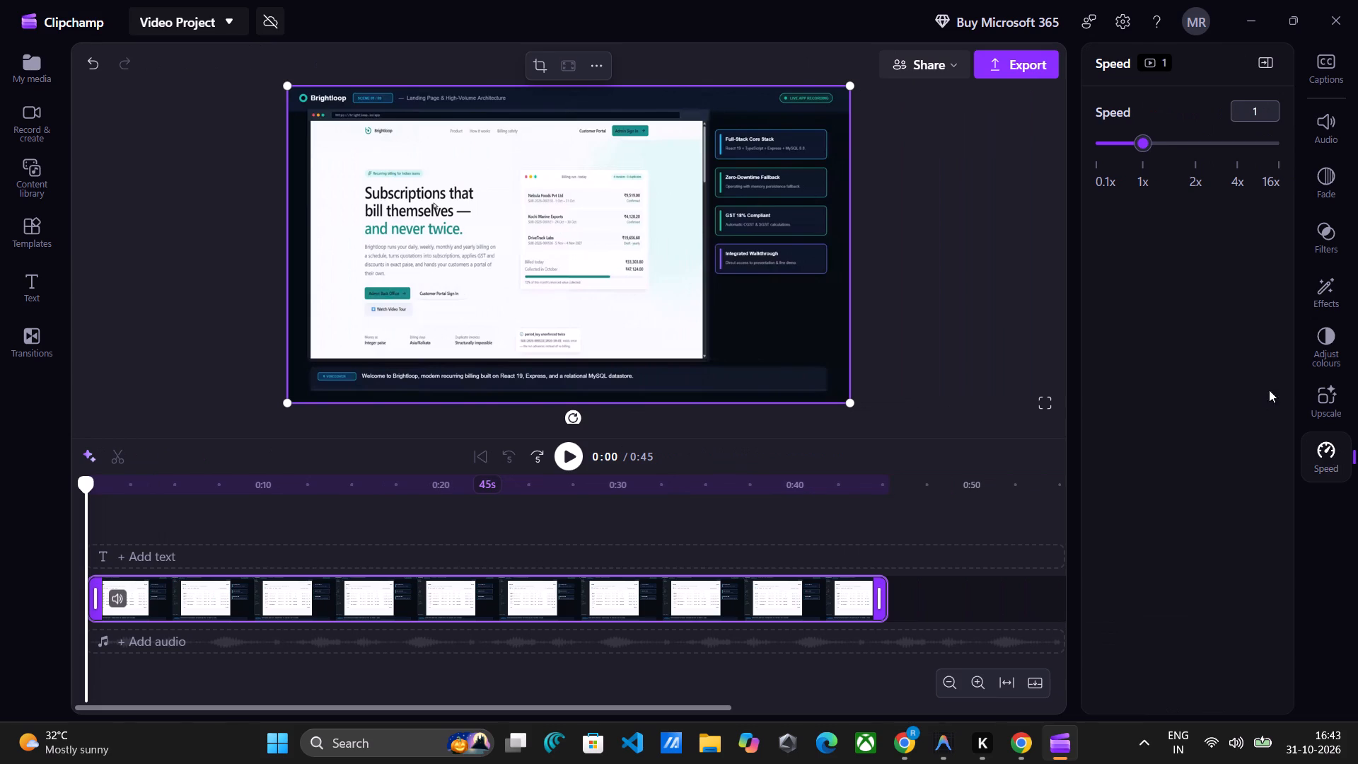
drag(1144, 143, 1120, 146)
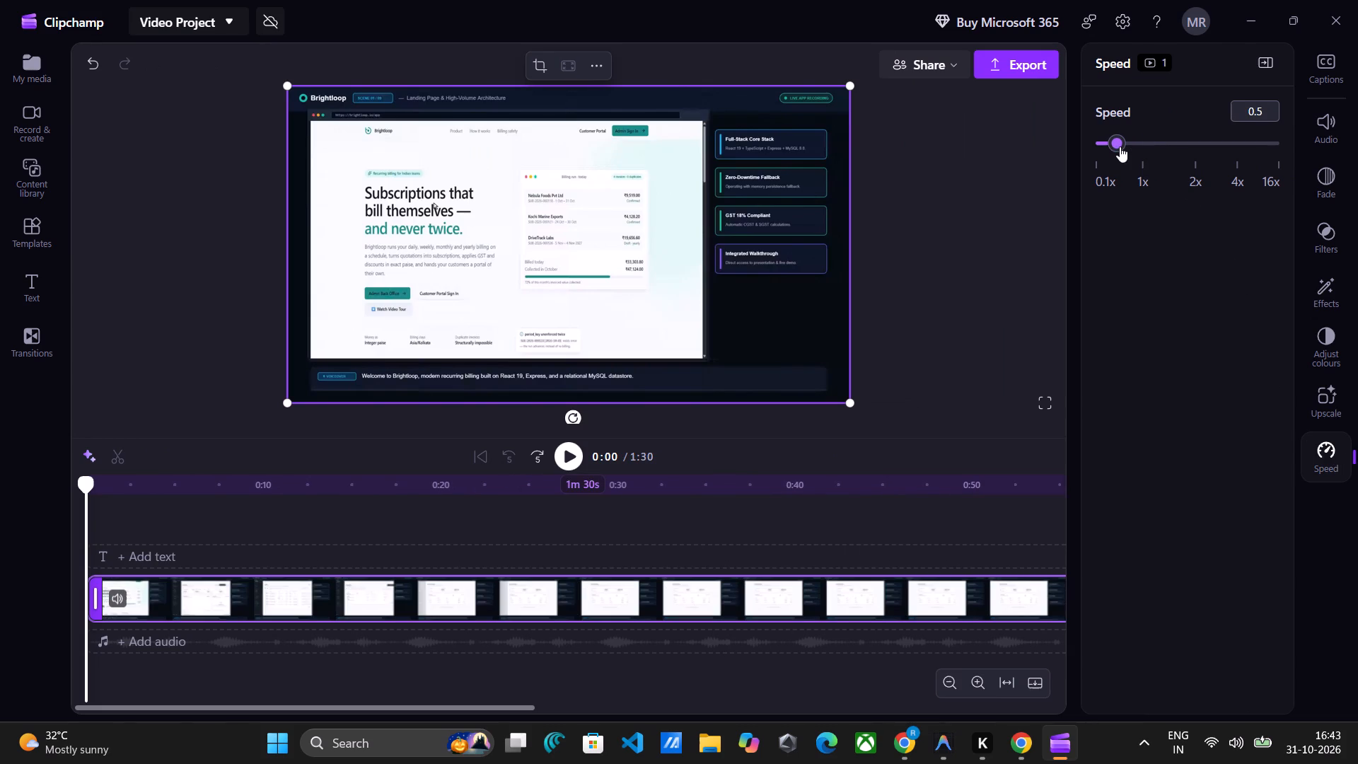
drag(1120, 146, 1108, 151)
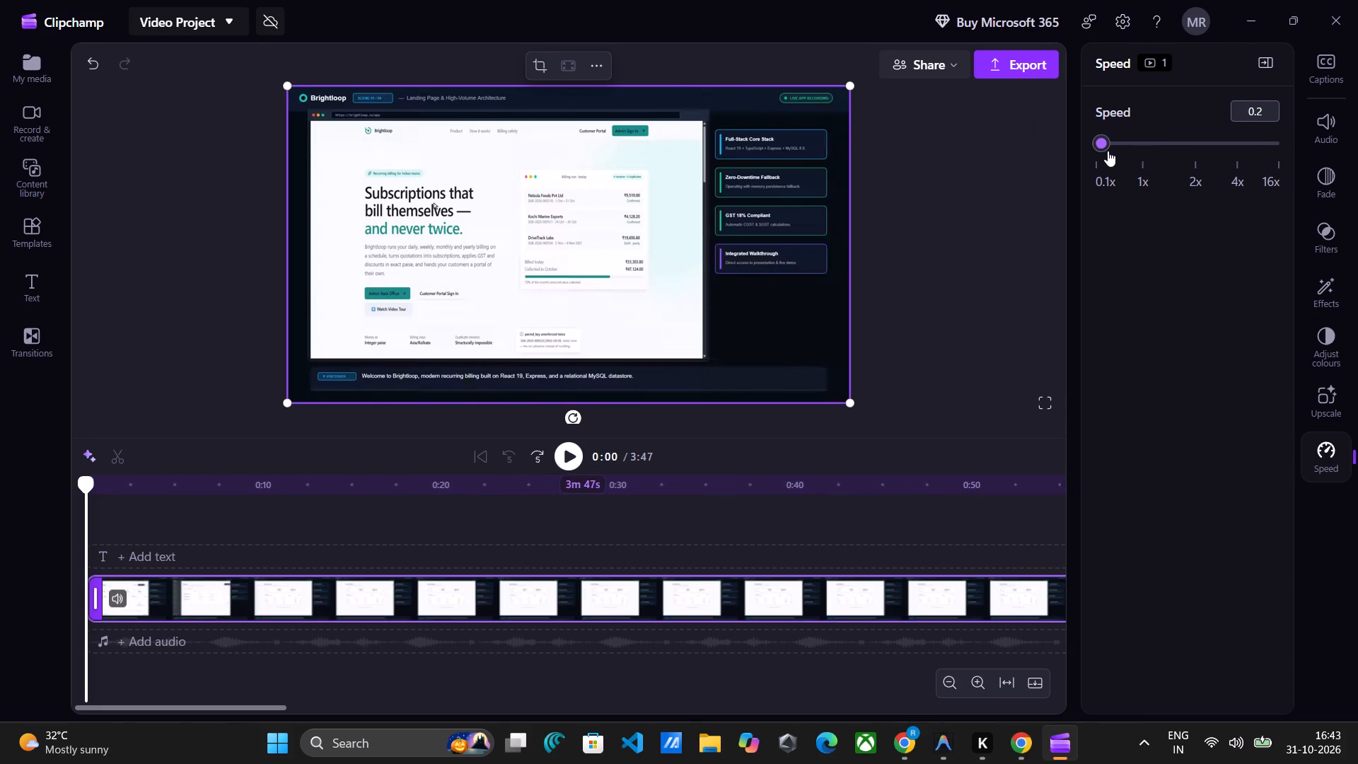
drag(1108, 151, 1101, 156)
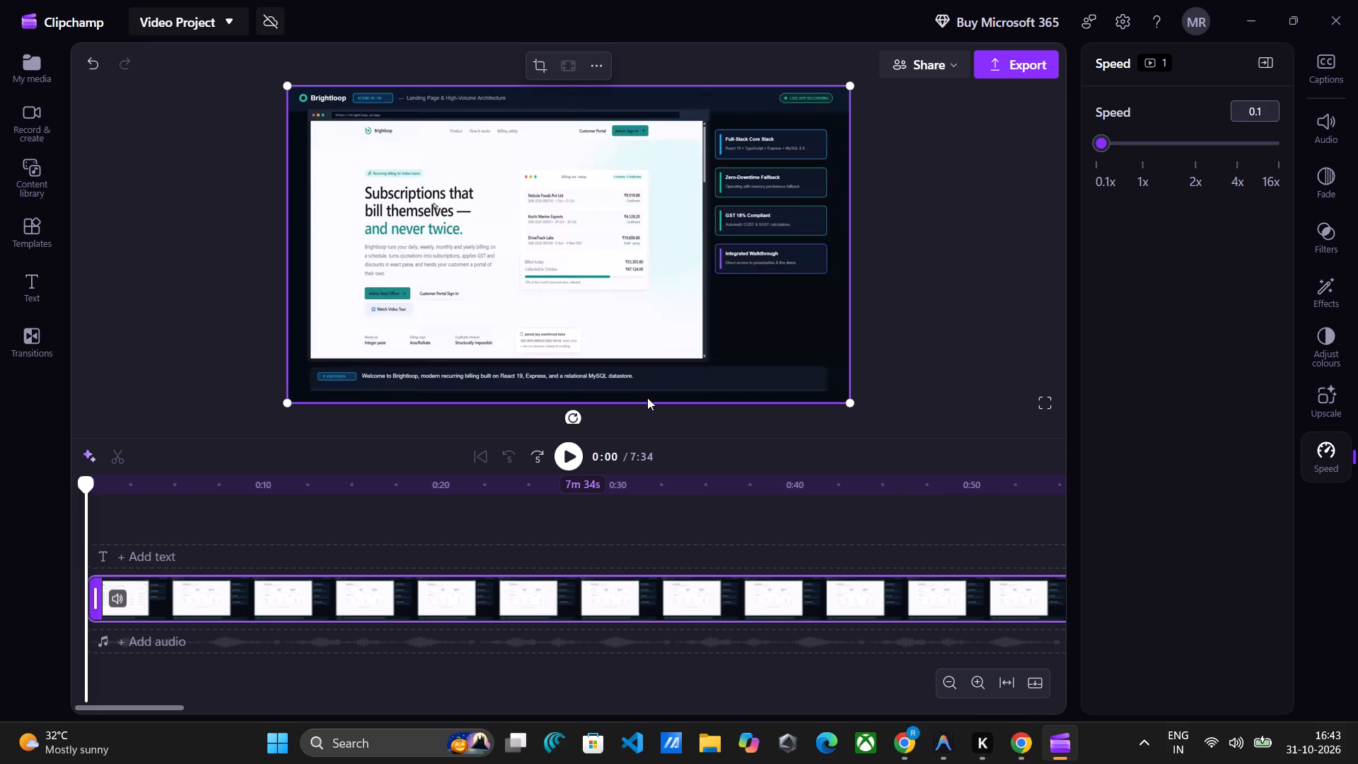
click(1035, 410)
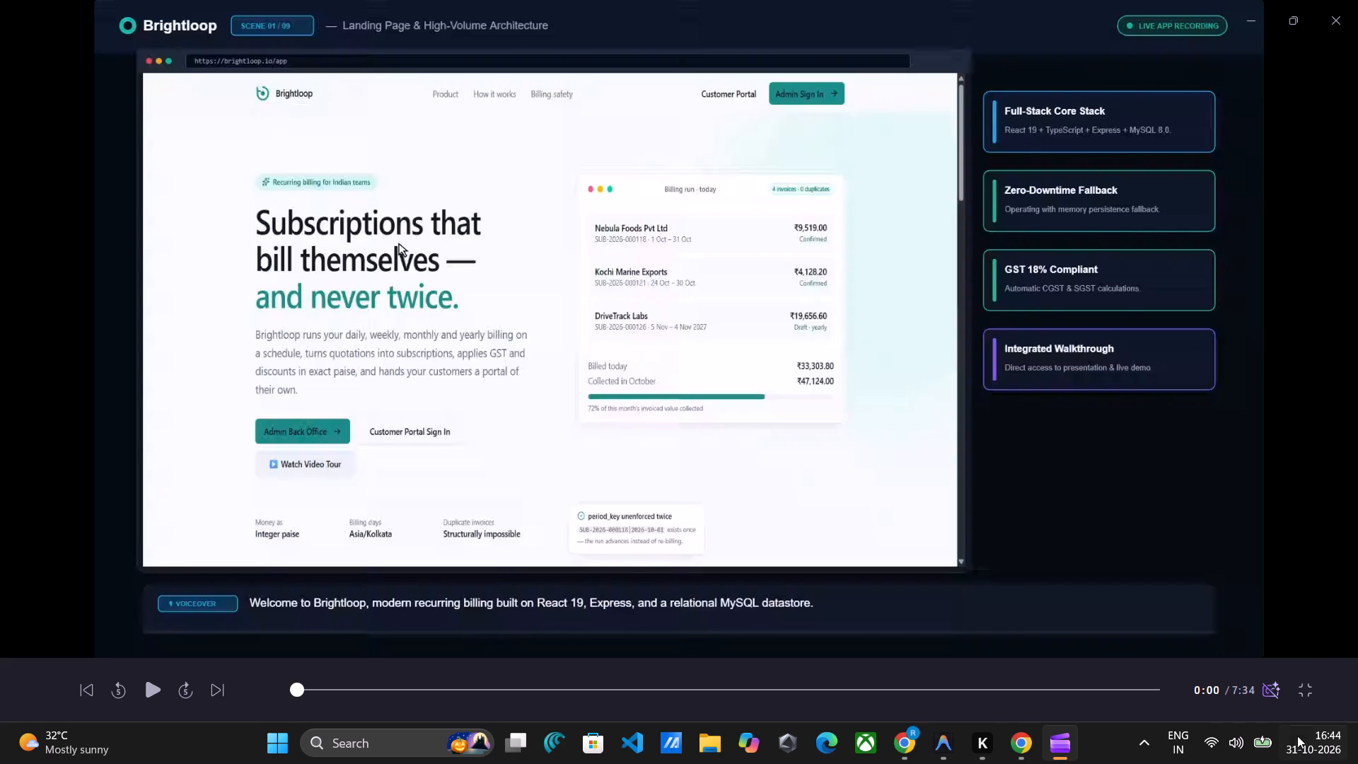
click(1303, 688)
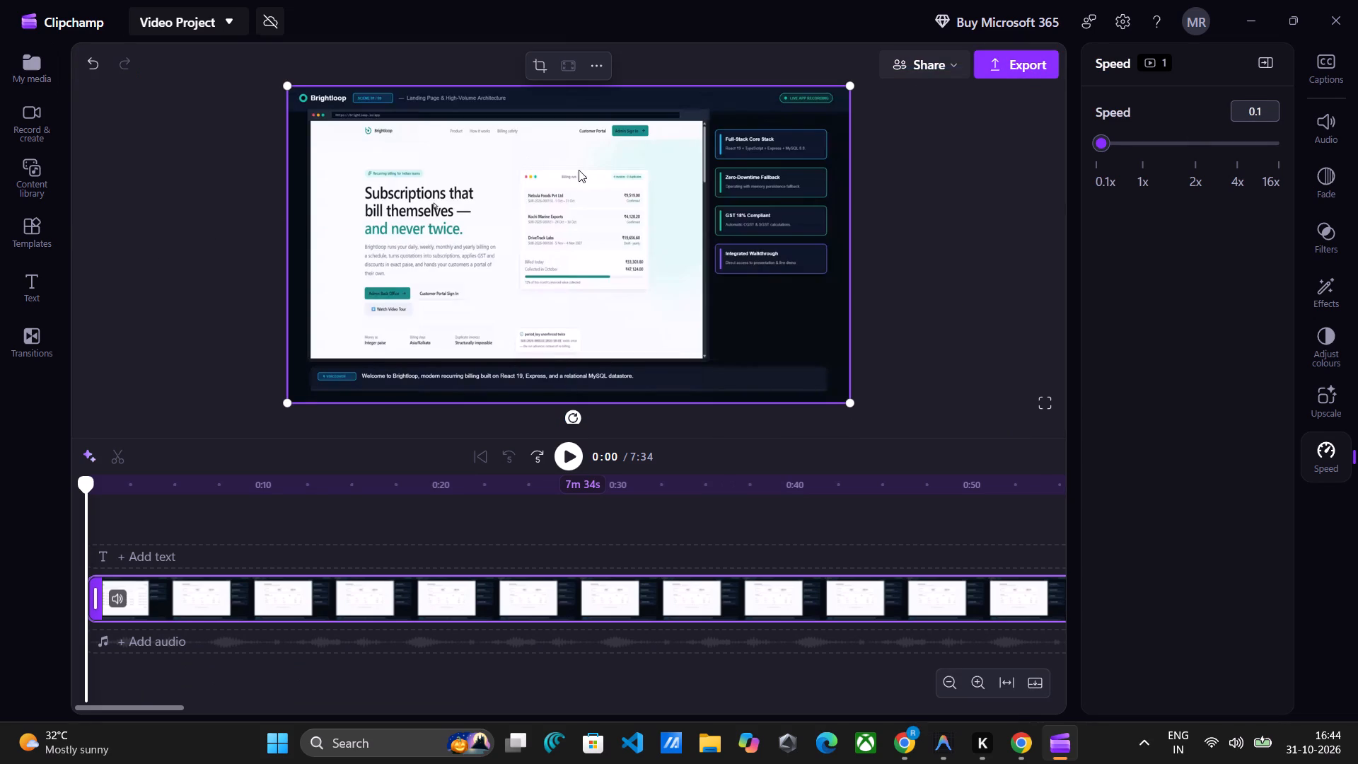
Mute the presentation clip's audio, bringing its volume to 0%.
click(1329, 129)
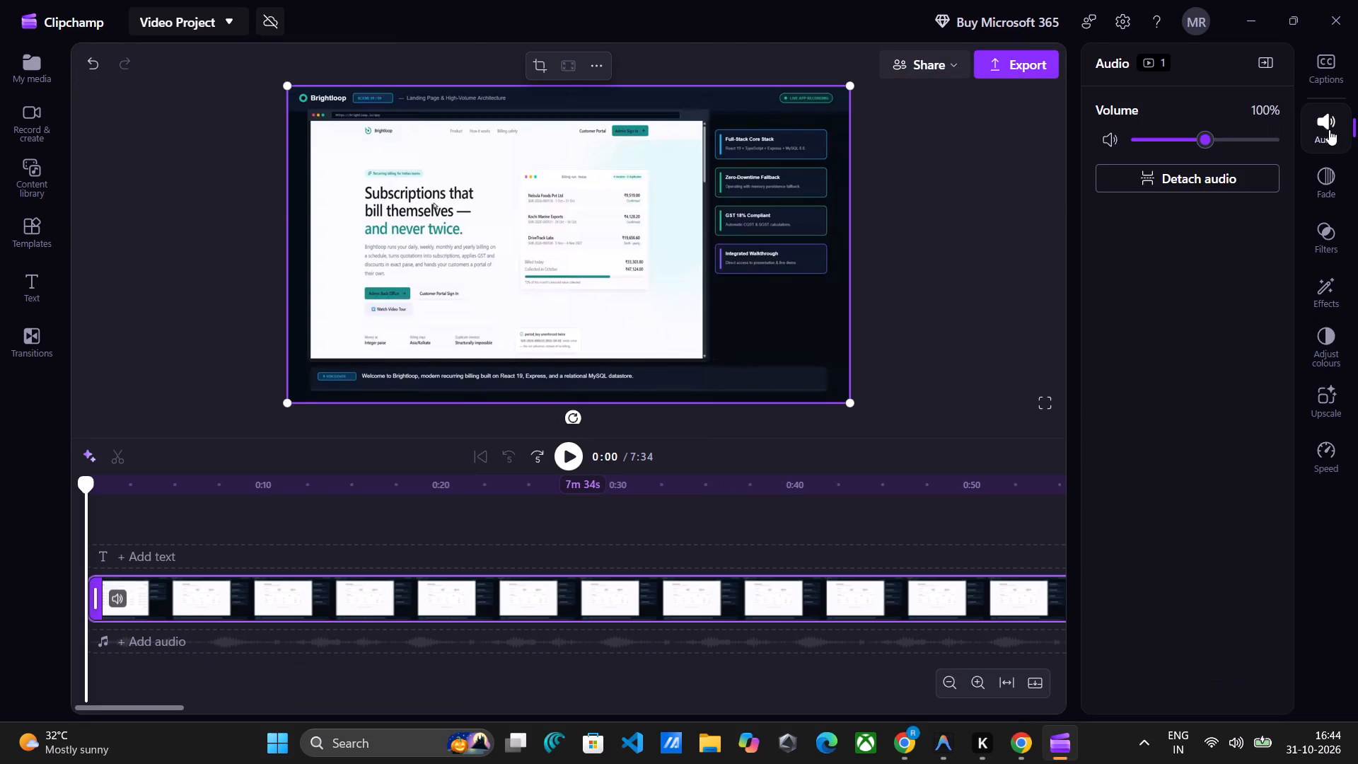
click(1115, 139)
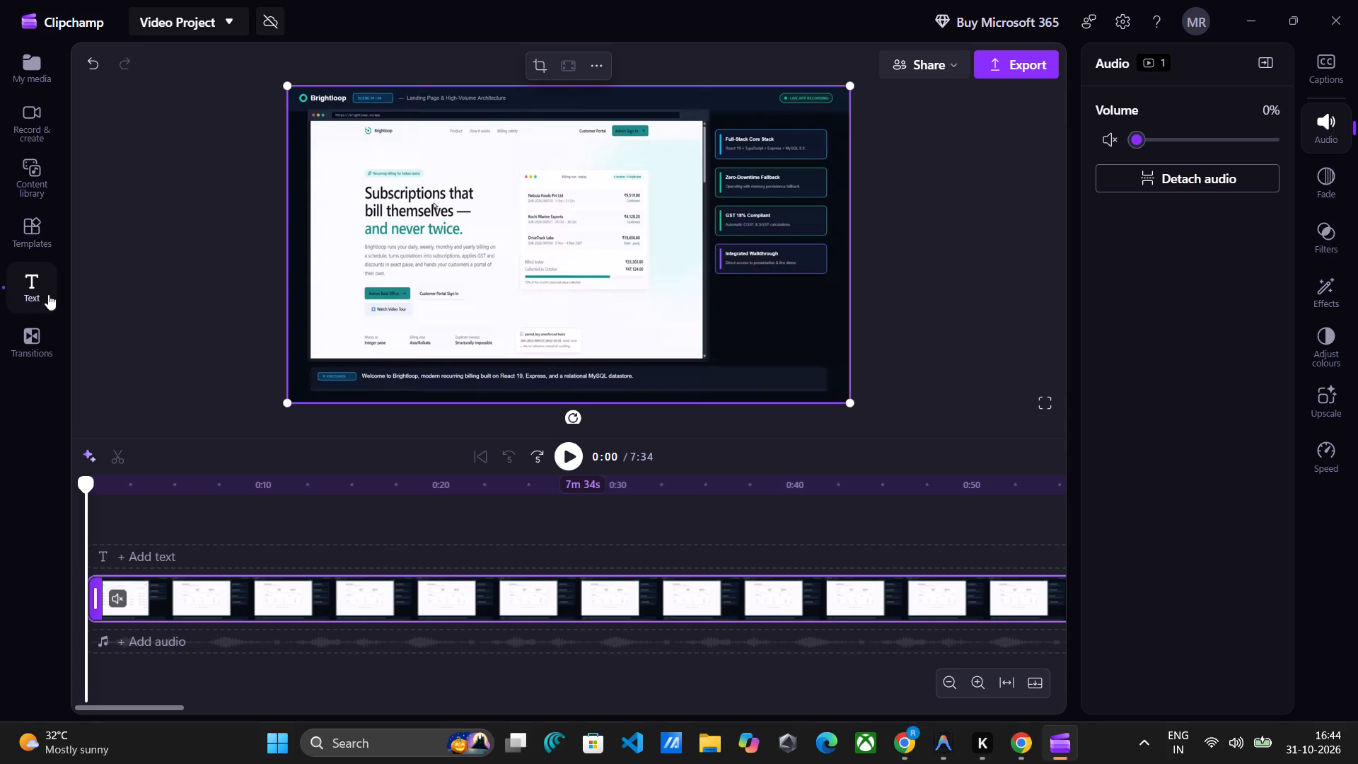
Open the audio recorder, allow it microphone access, and look at its script area without recording.
click(32, 123)
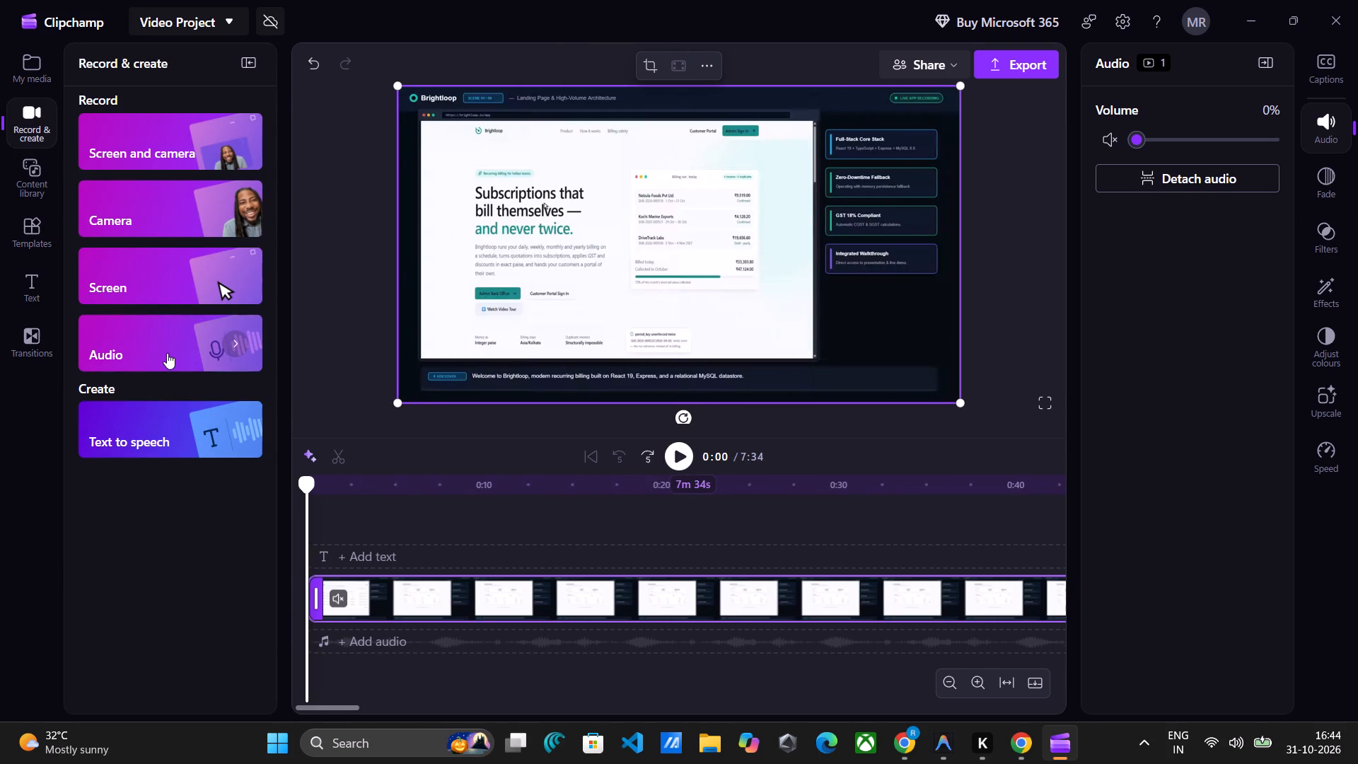
click(167, 353)
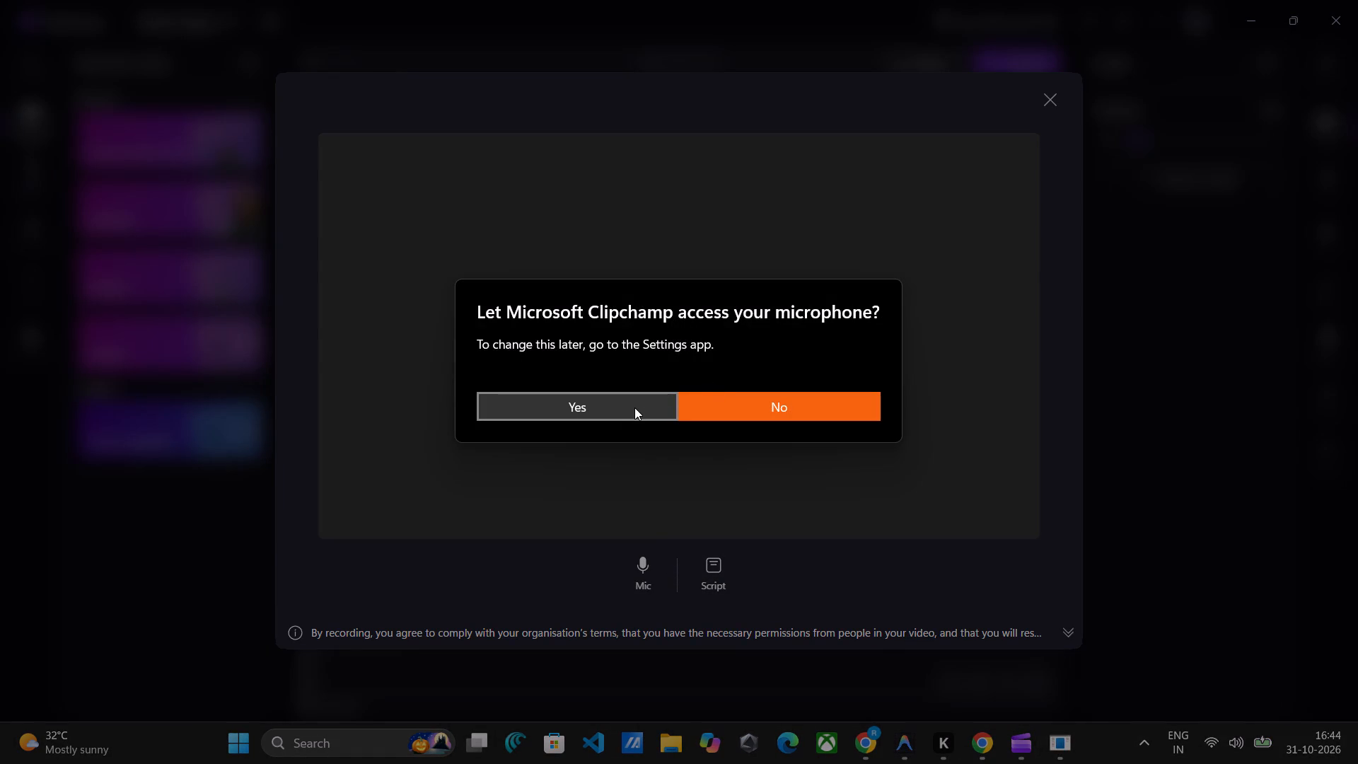
click(634, 407)
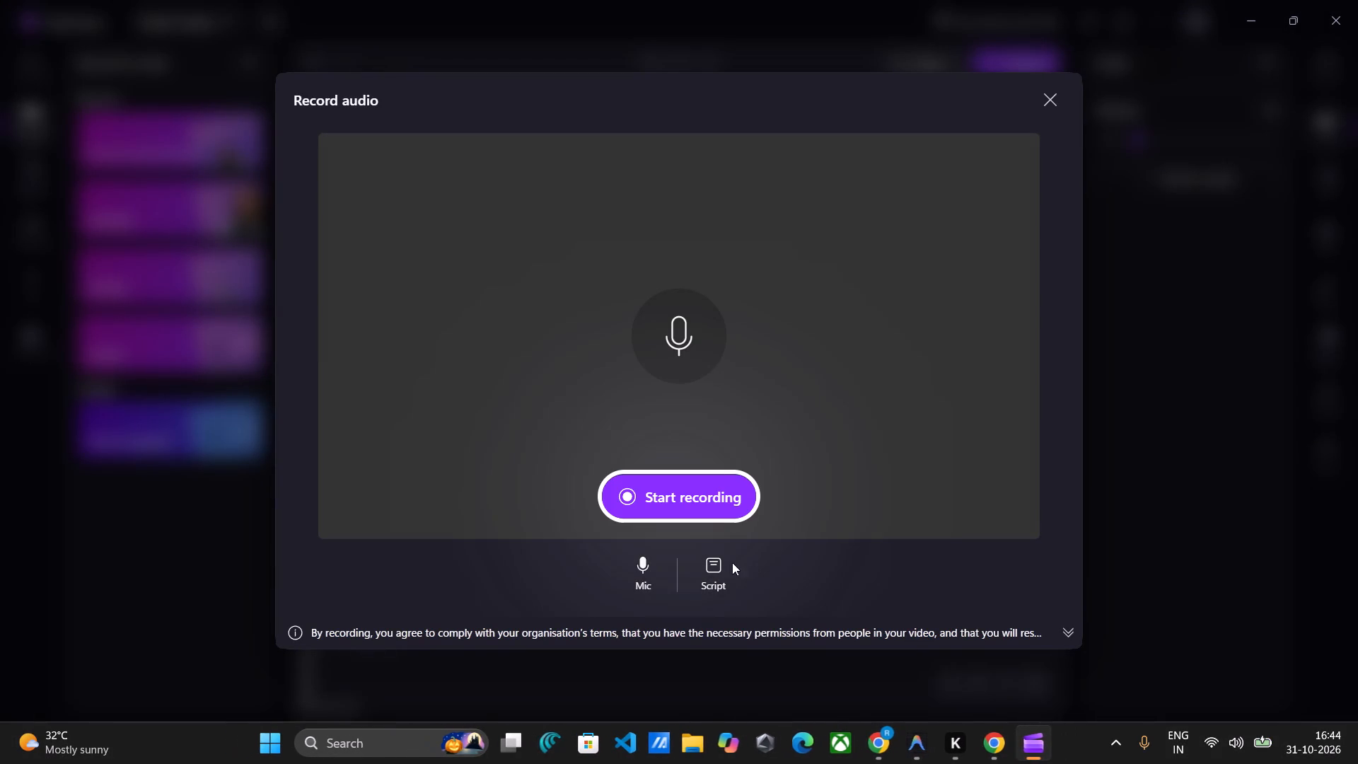
click(691, 579)
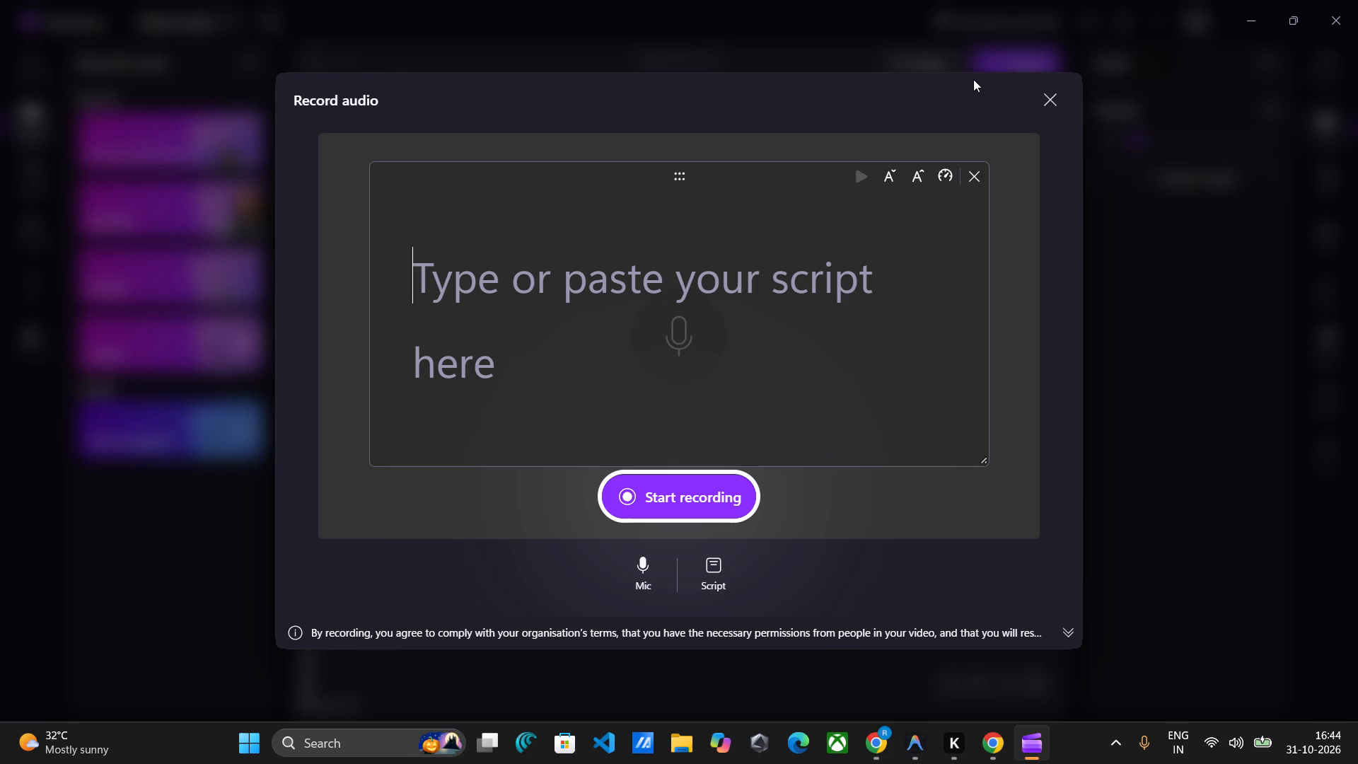
click(1053, 96)
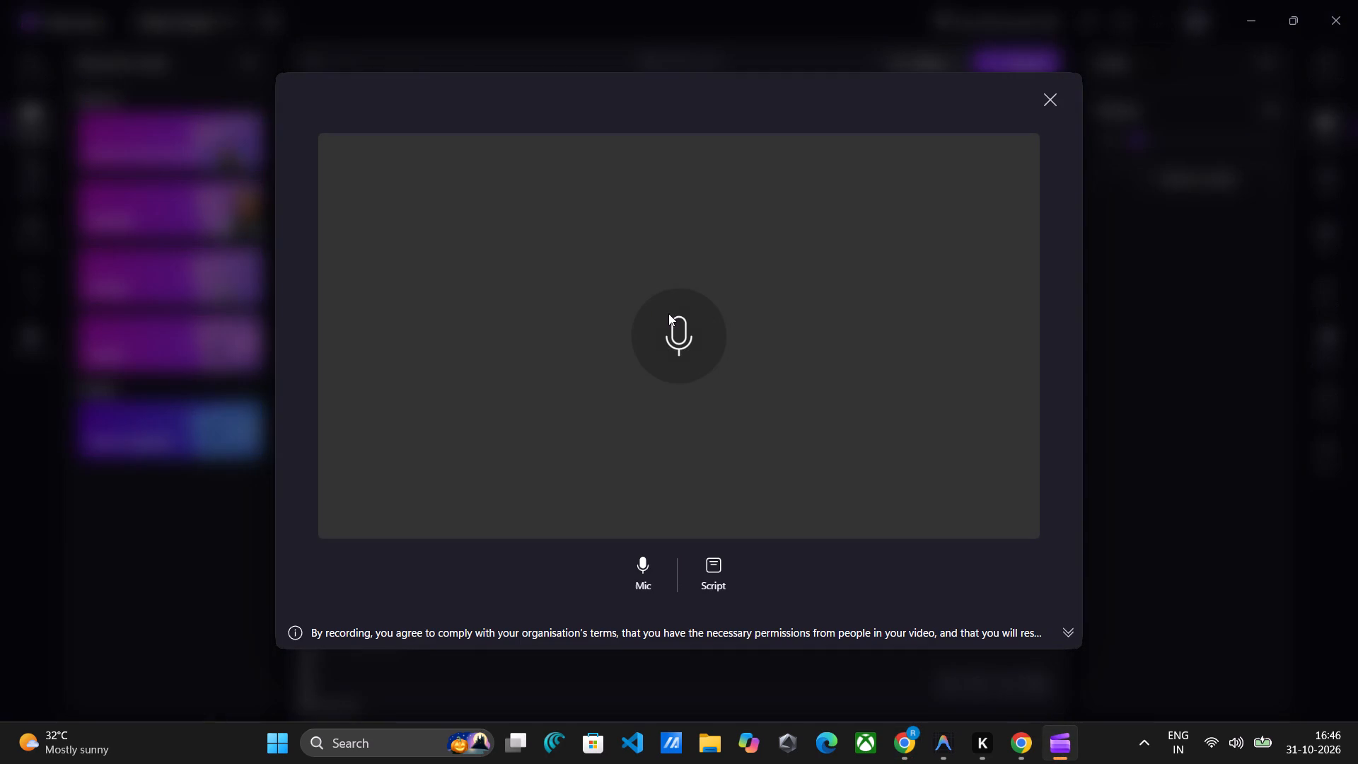
click(709, 591)
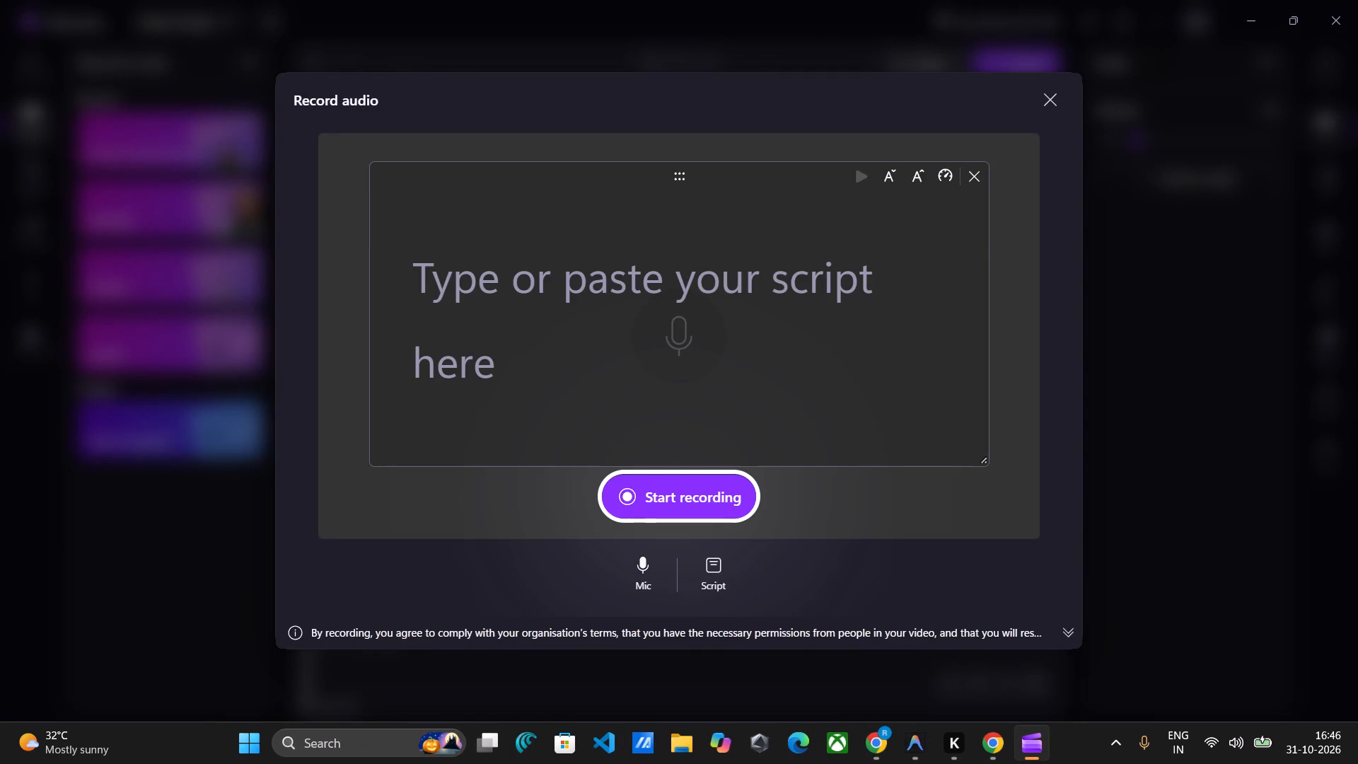
key(ctrl+v)
Delete the heading "# Brightloop – Product Demonstration" from the beginning of the pasted script.
scroll(561, 291, up, 14)
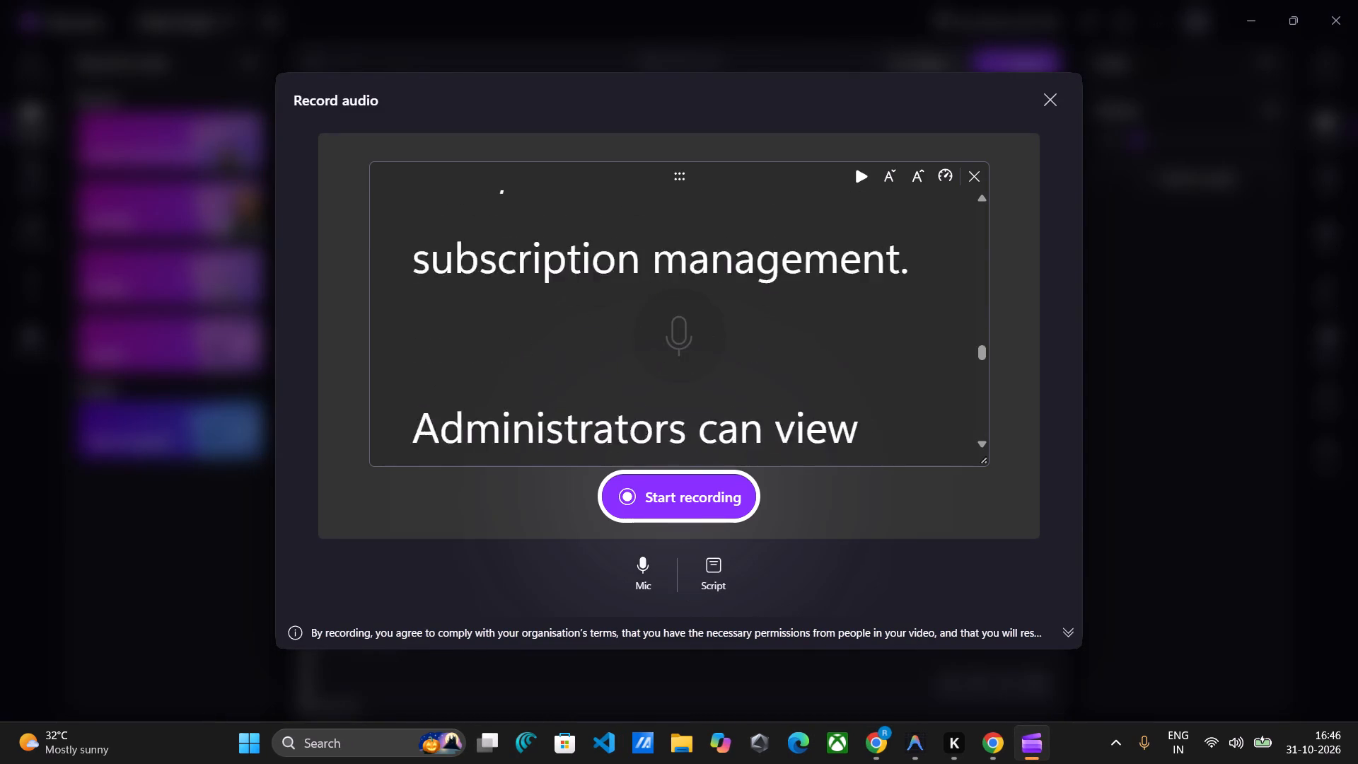
scroll(561, 291, up, 15)
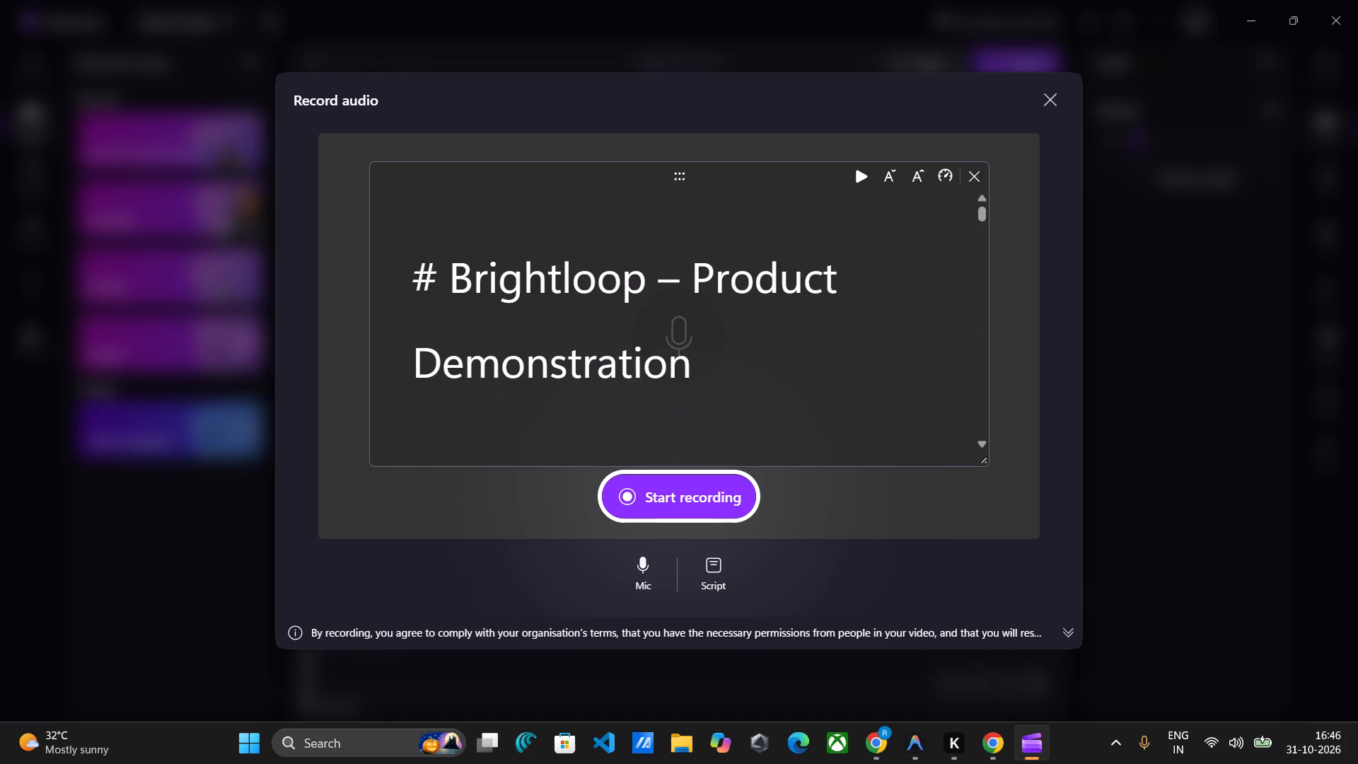
drag(734, 375, 364, 185)
key(BackSpace)
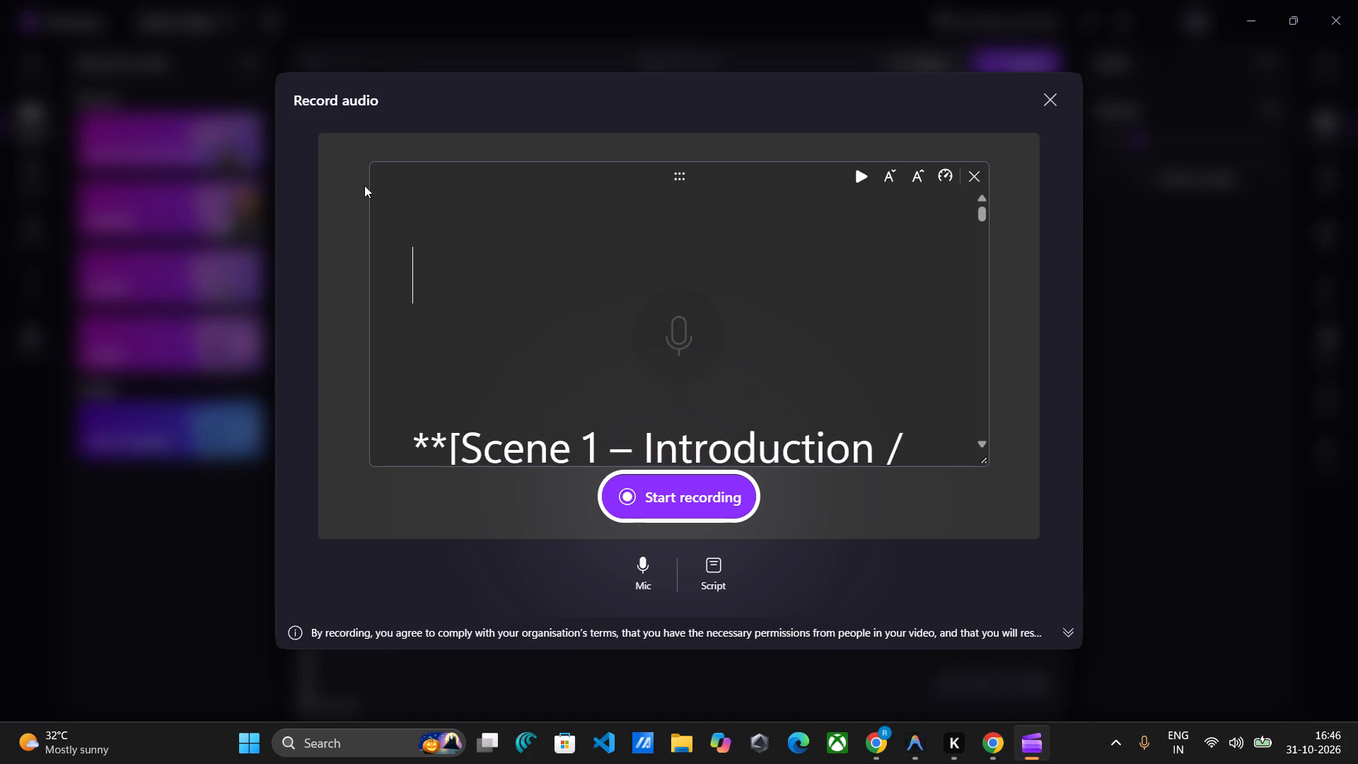
Start the audio recording and follow the script through the "Scene 1 – Introduction / Landing Page" narration.
scroll(511, 192, down, 3)
scroll(511, 192, up, 6)
scroll(779, 432, down, 1)
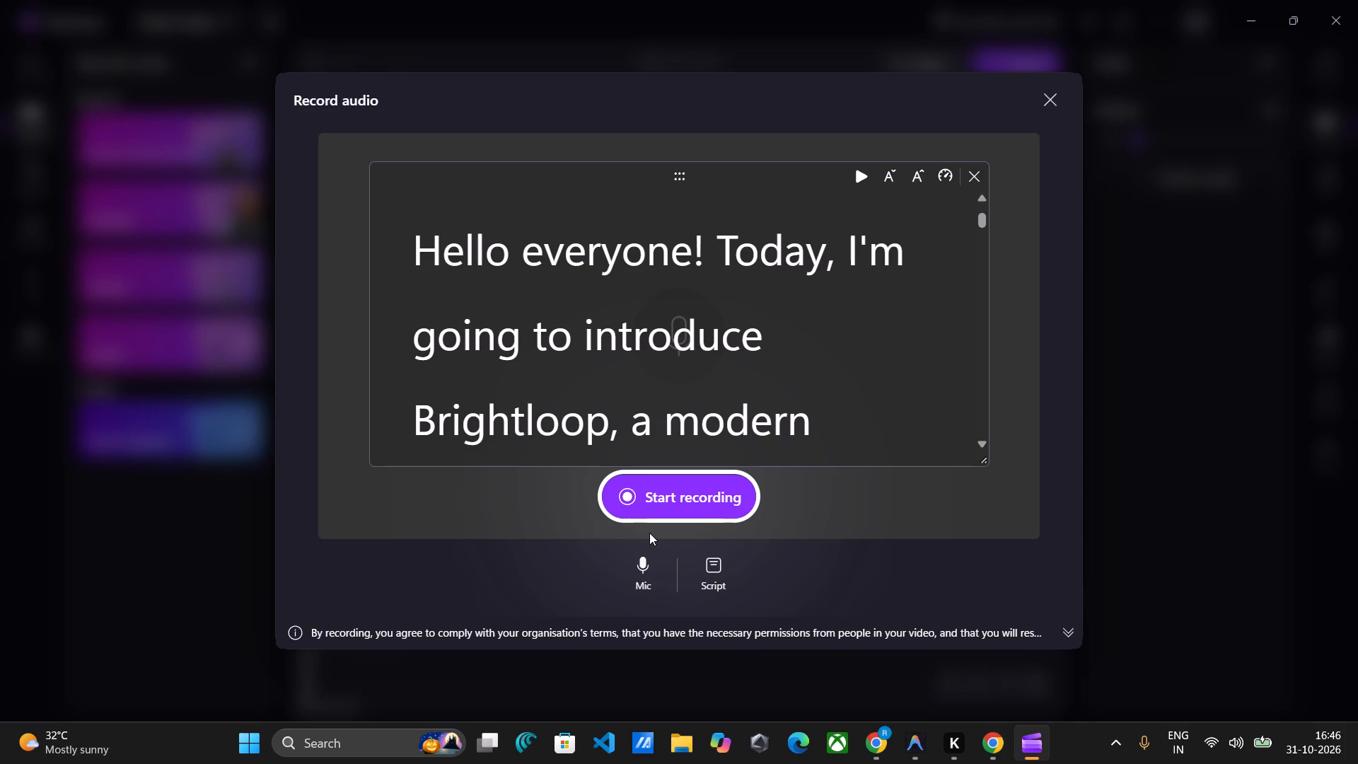
click(687, 490)
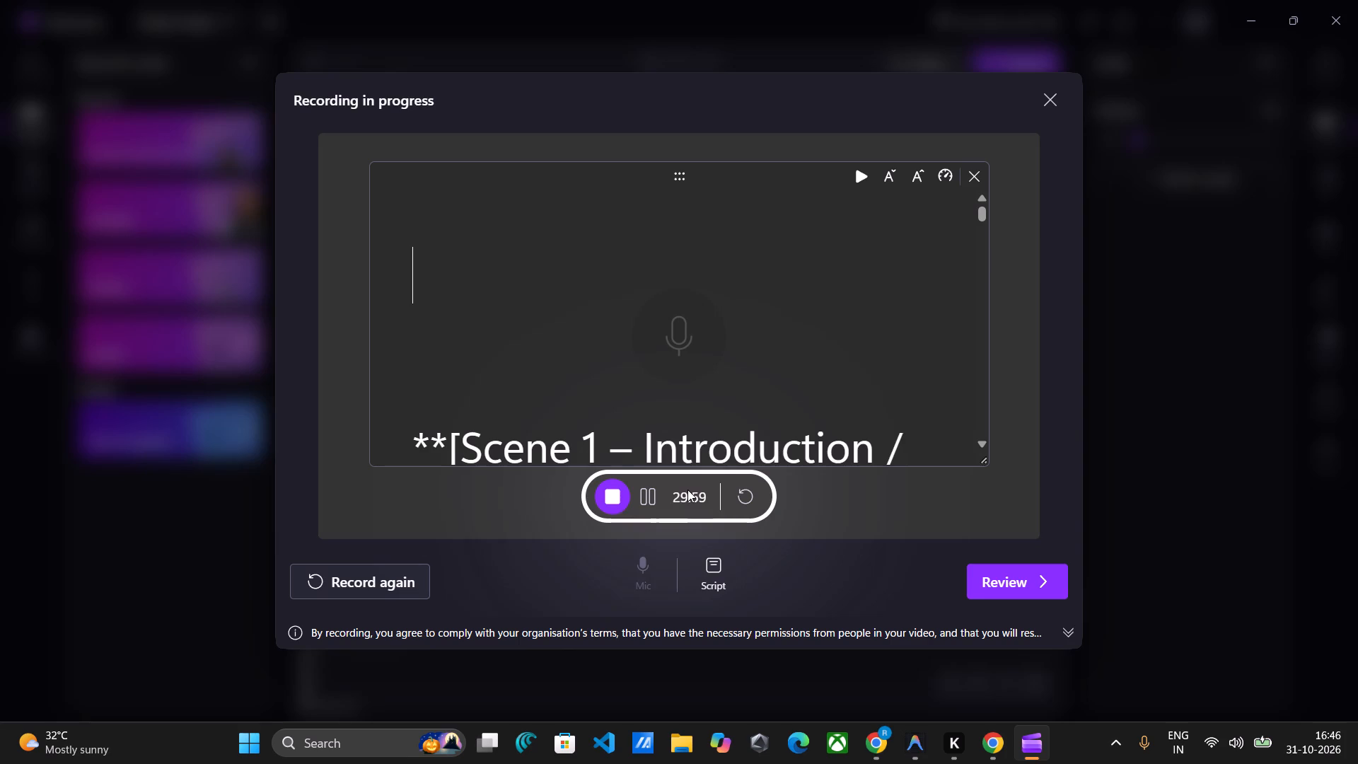
scroll(687, 490, down, 3)
scroll(693, 402, down, 1)
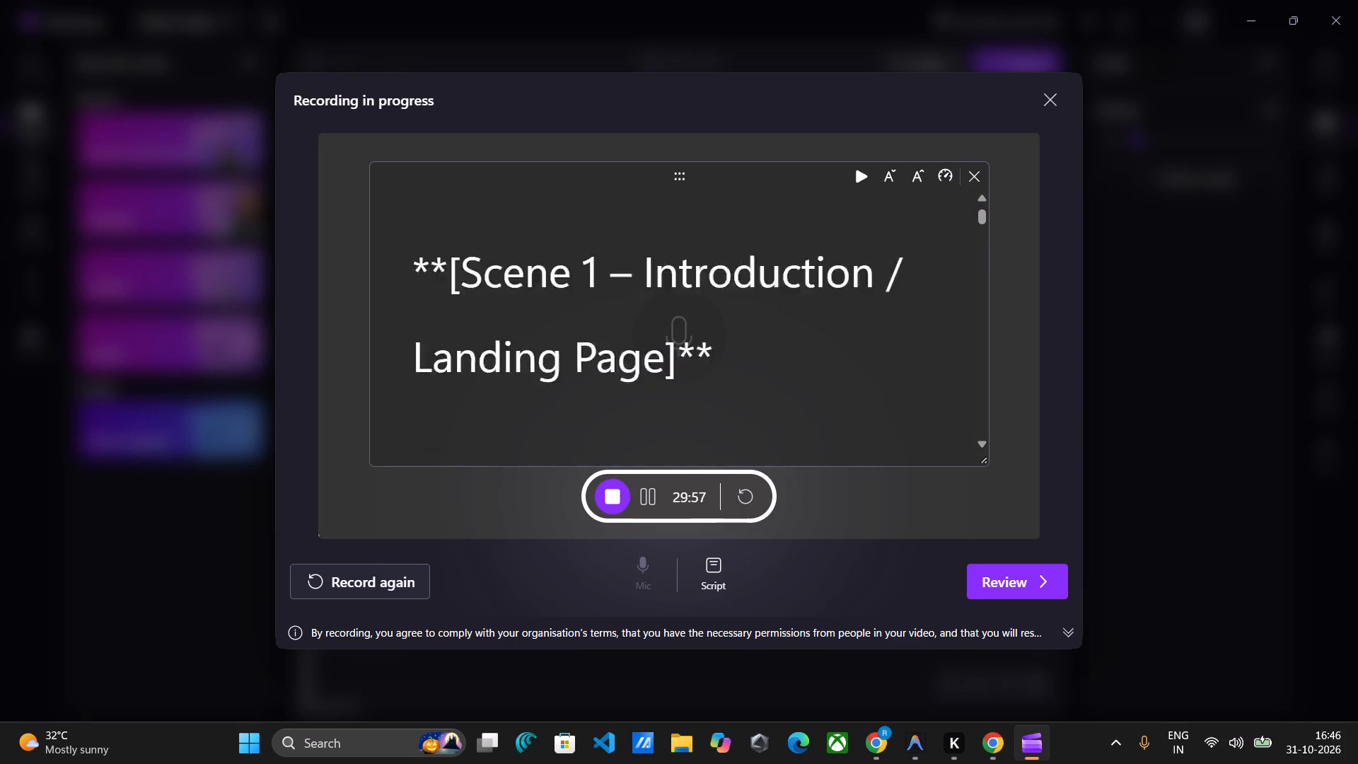
scroll(693, 402, down, 1)
scroll(693, 402, up, 2)
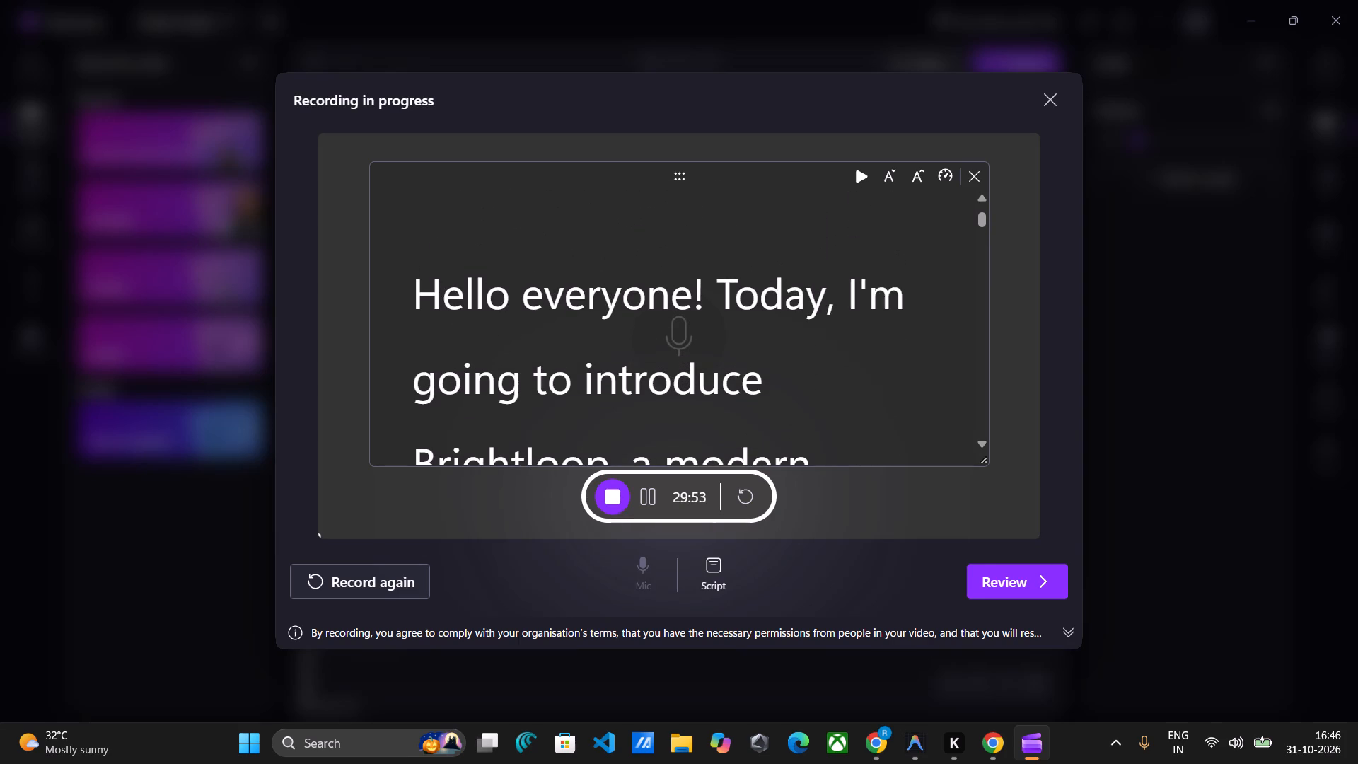
scroll(693, 402, down, 1)
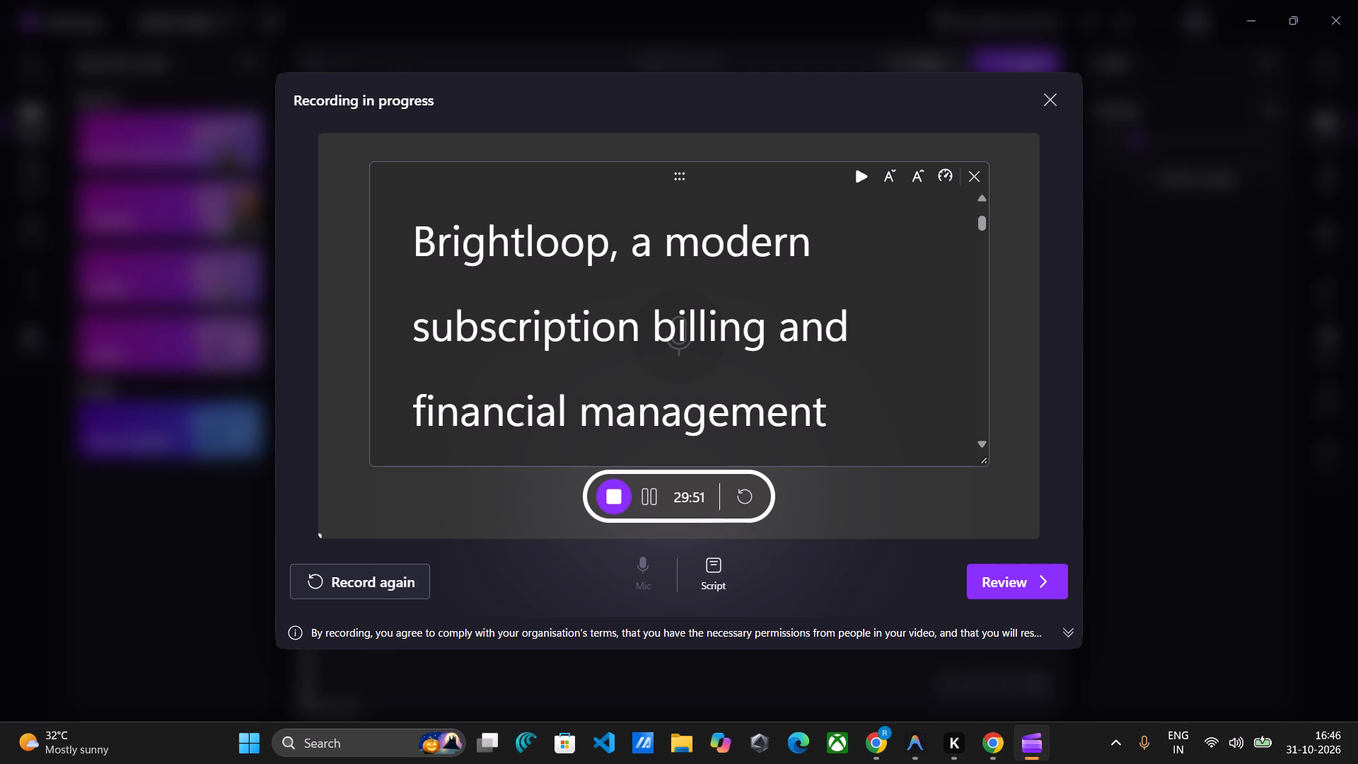
scroll(693, 402, down, 1)
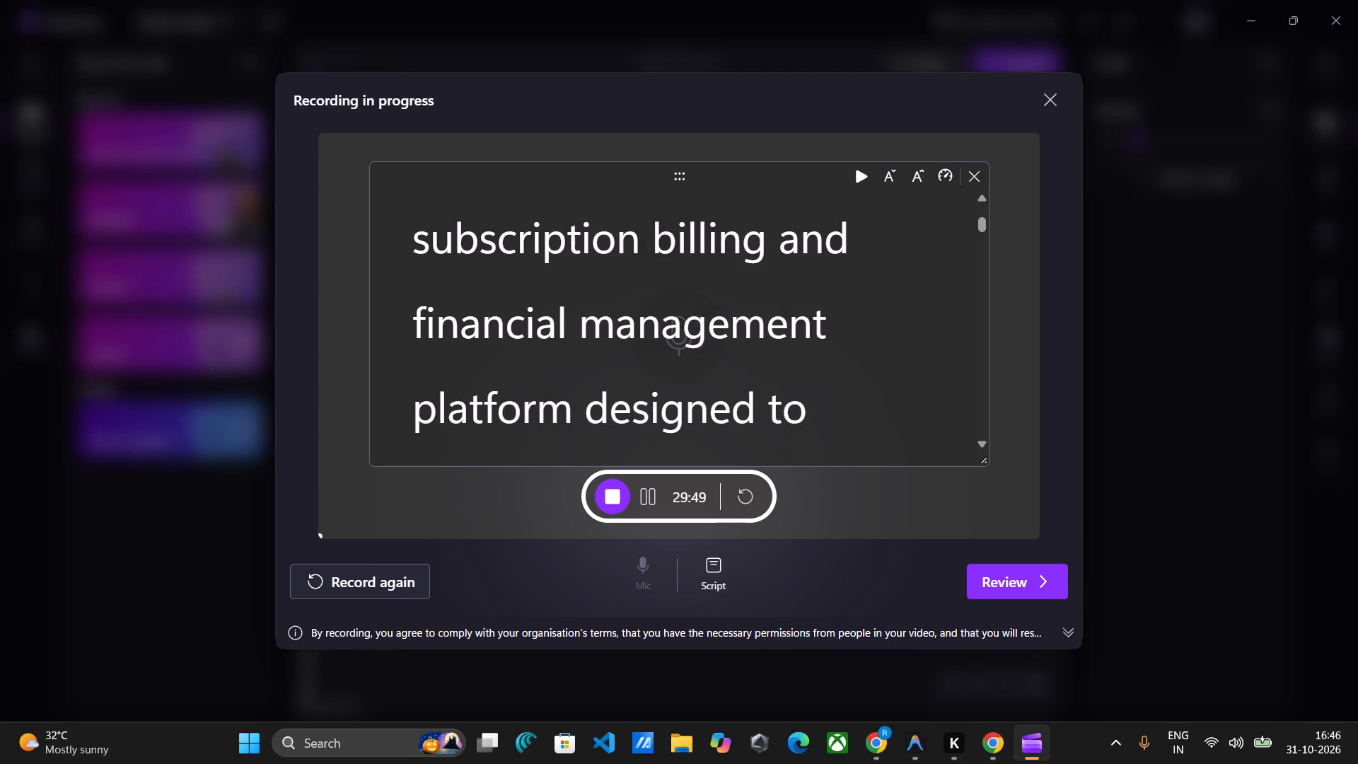
scroll(693, 402, down, 1)
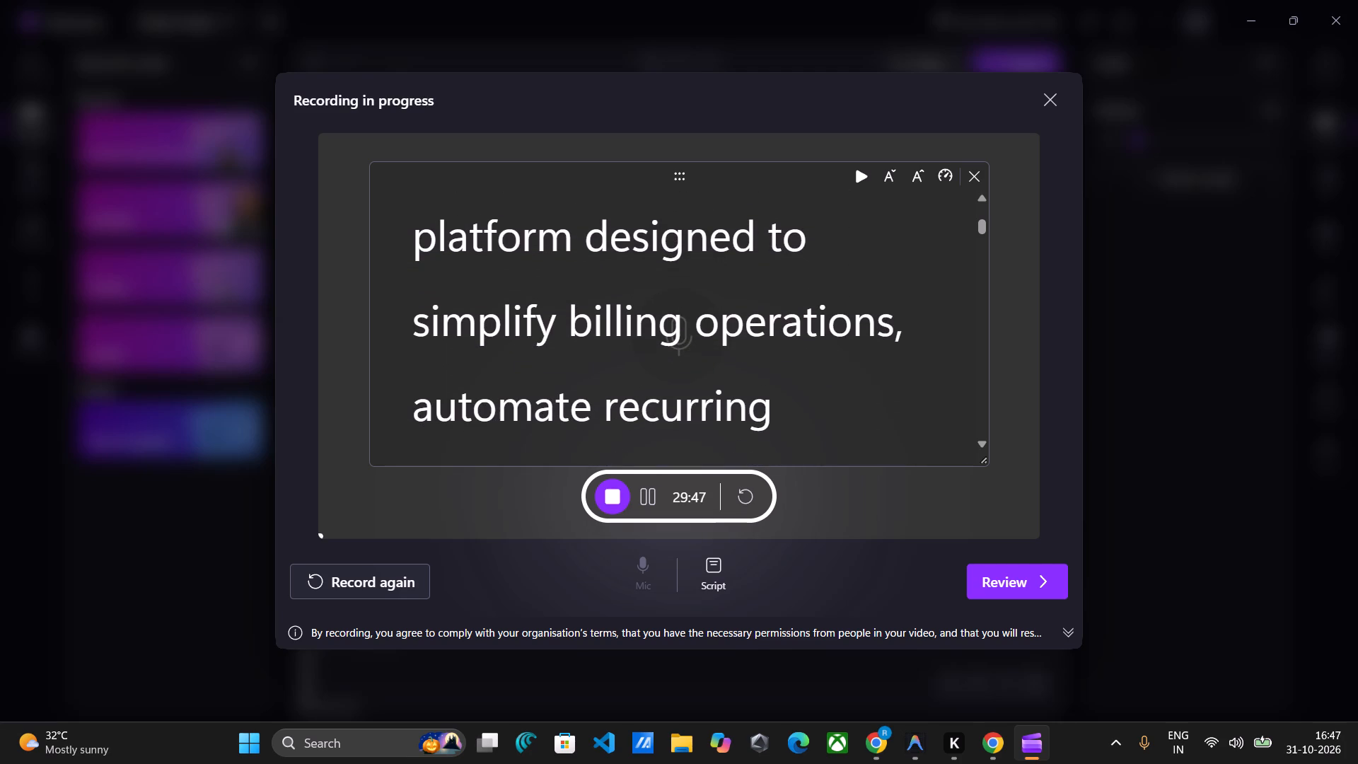
scroll(693, 402, down, 1)
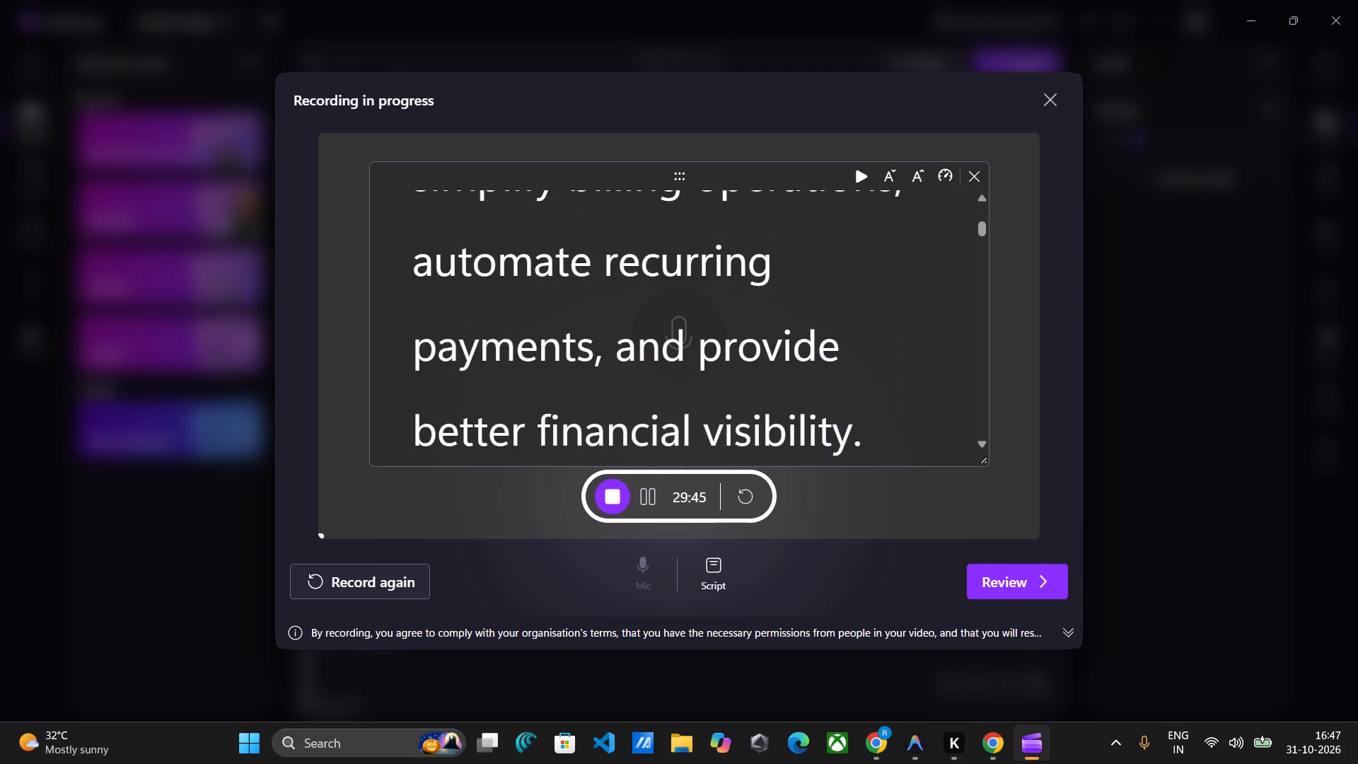
scroll(693, 402, down, 2)
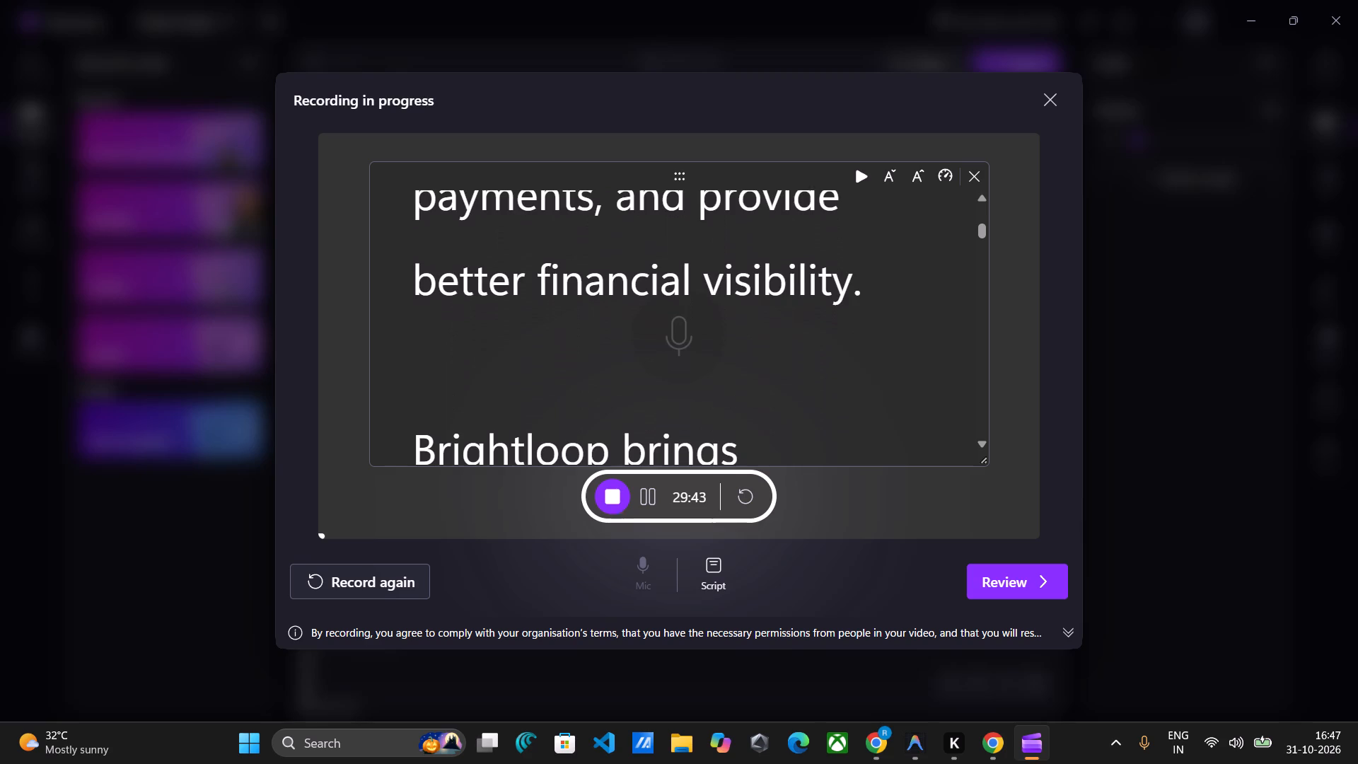
scroll(693, 402, down, 1)
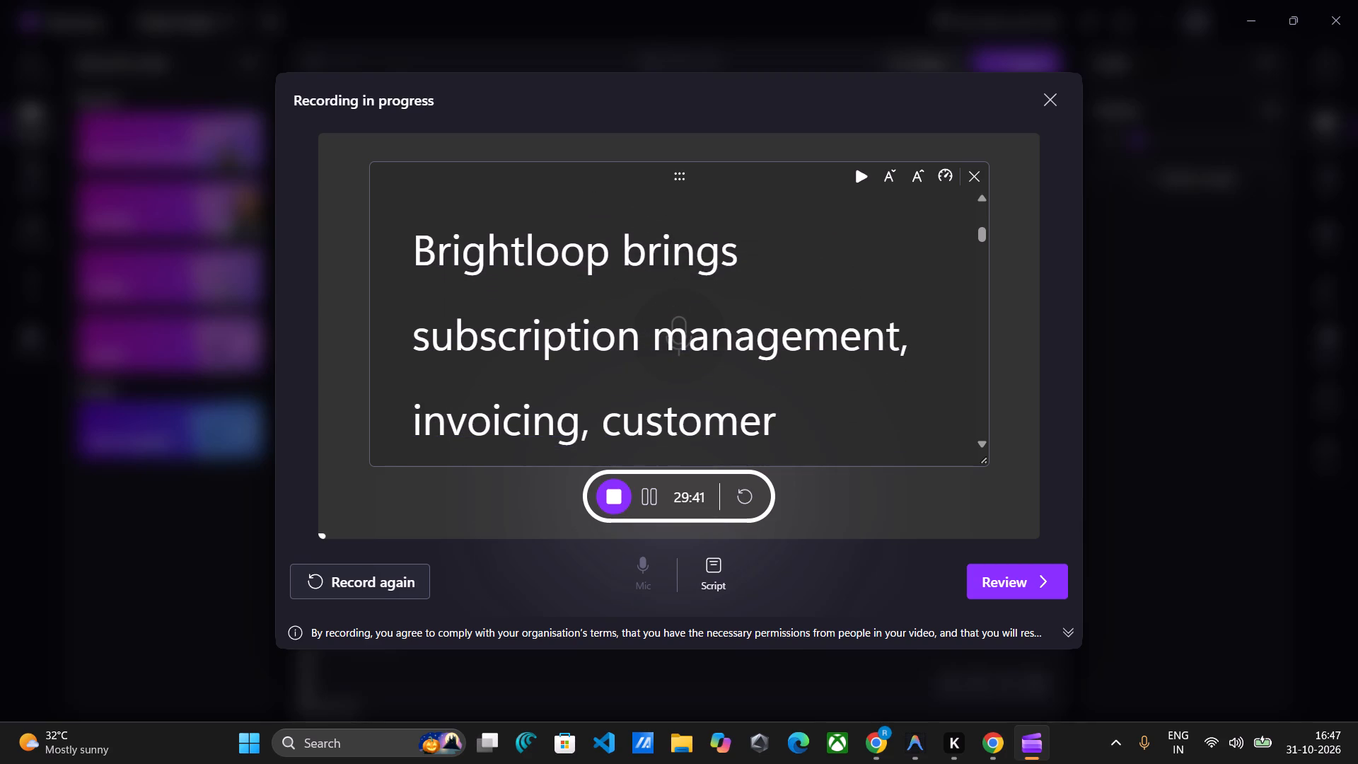
scroll(693, 402, down, 1)
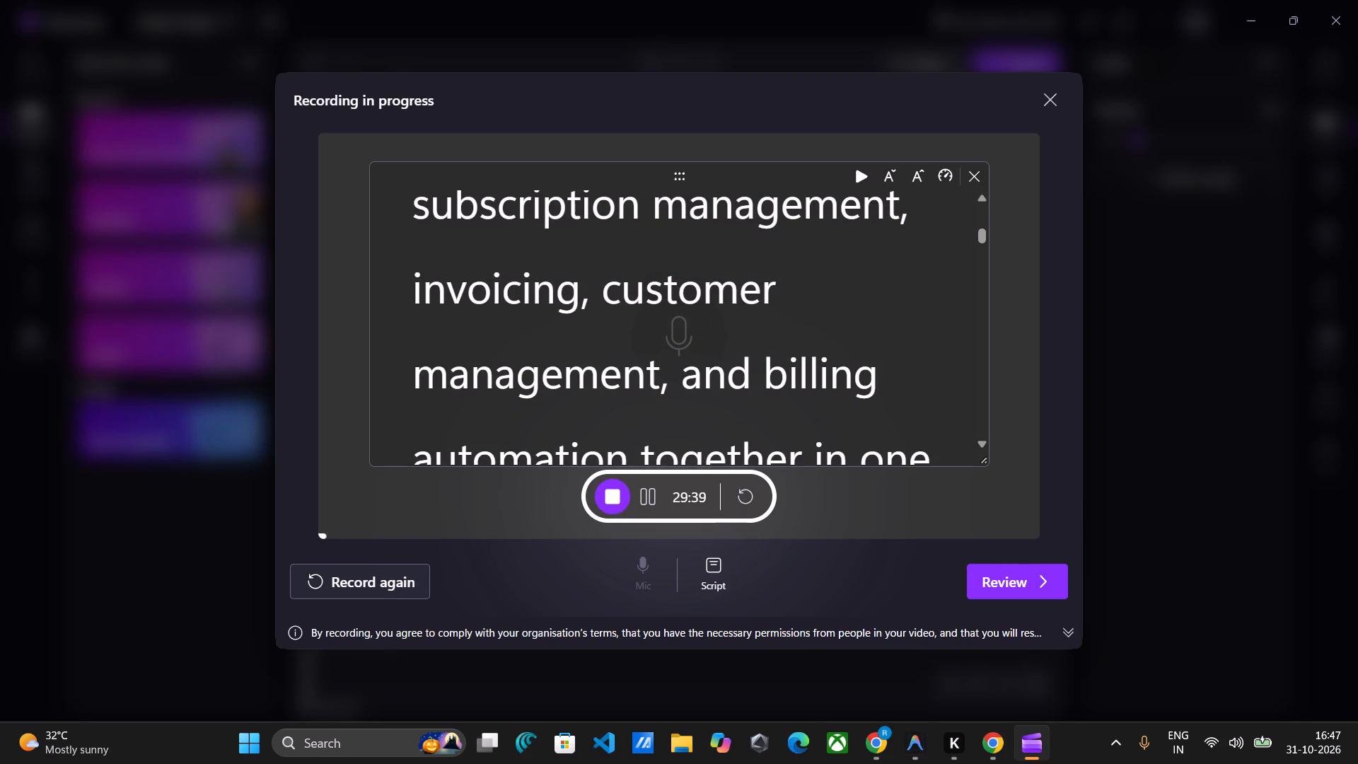
scroll(693, 402, down, 1)
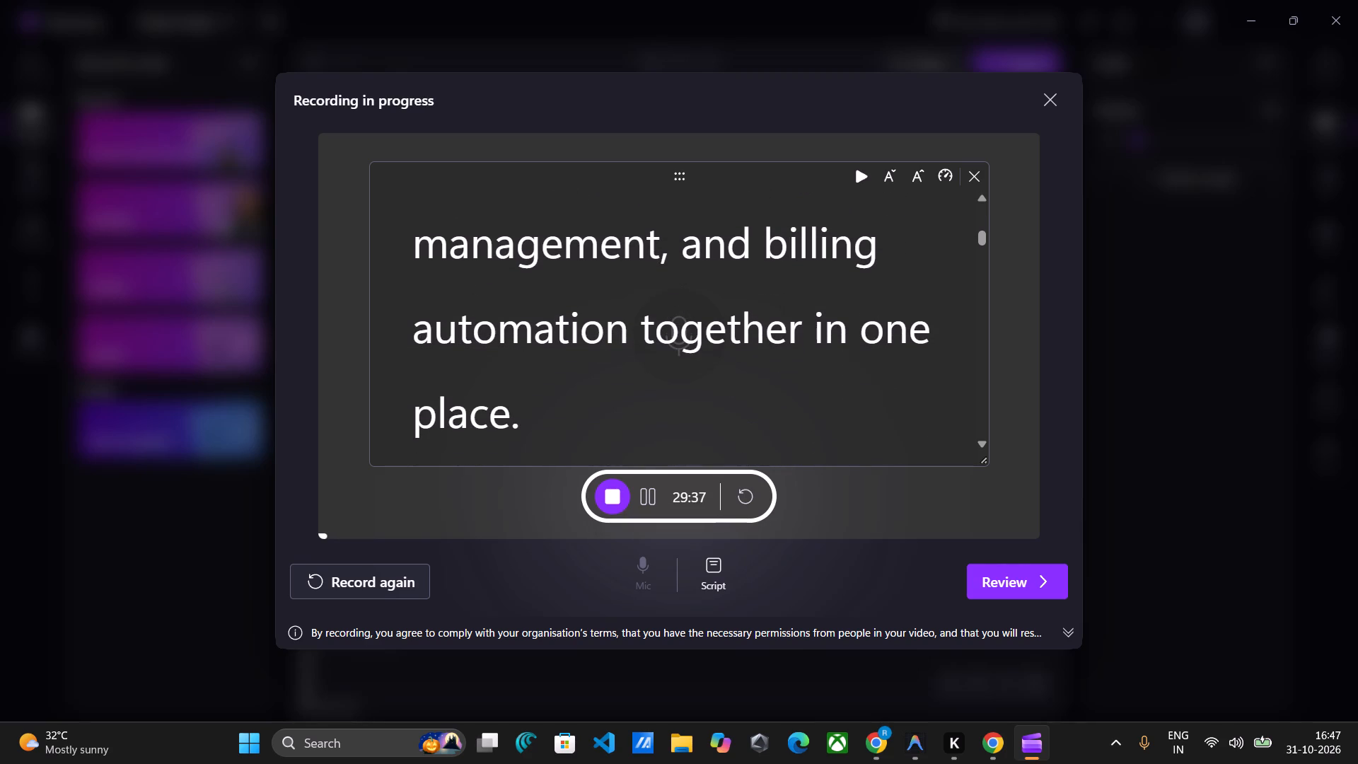
Continue the voiceover recording, following the script through the login process and secure authentication narration.
scroll(693, 402, down, 2)
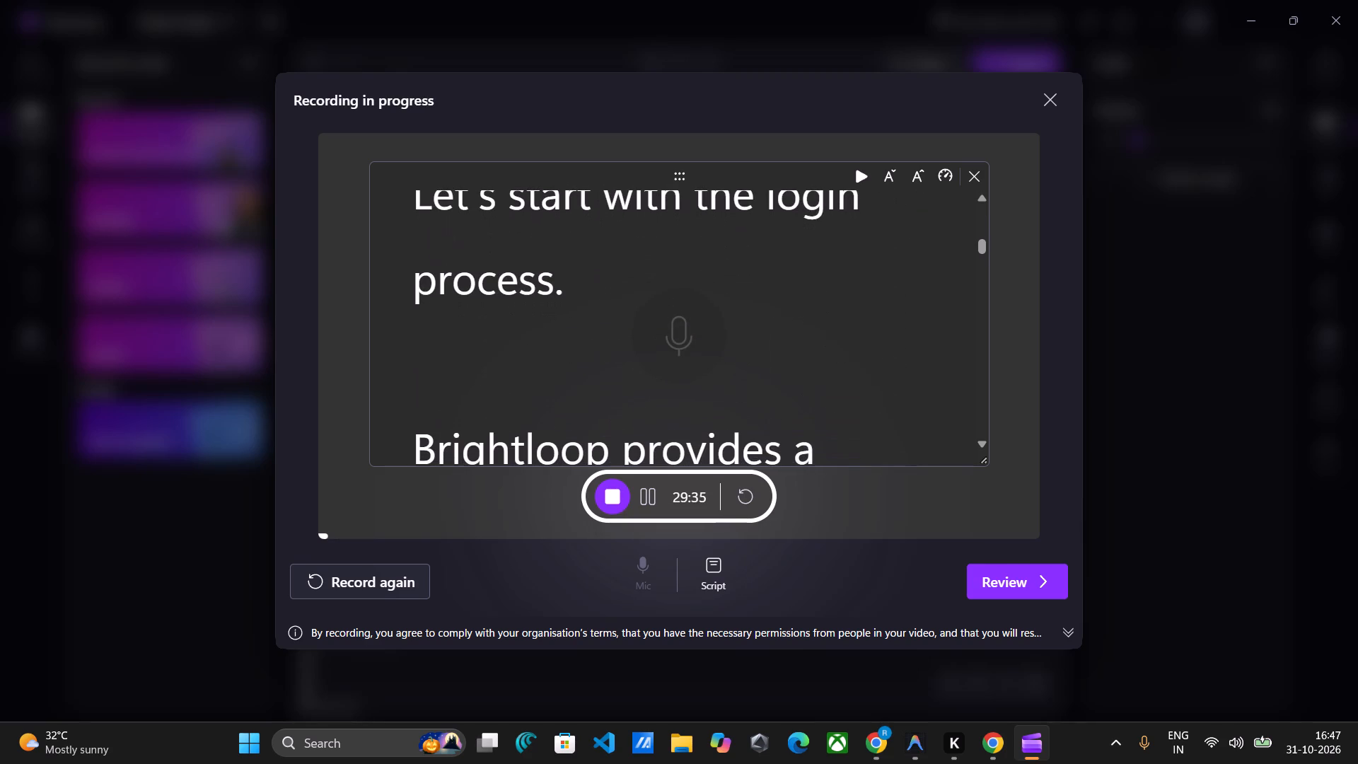
scroll(693, 402, down, 2)
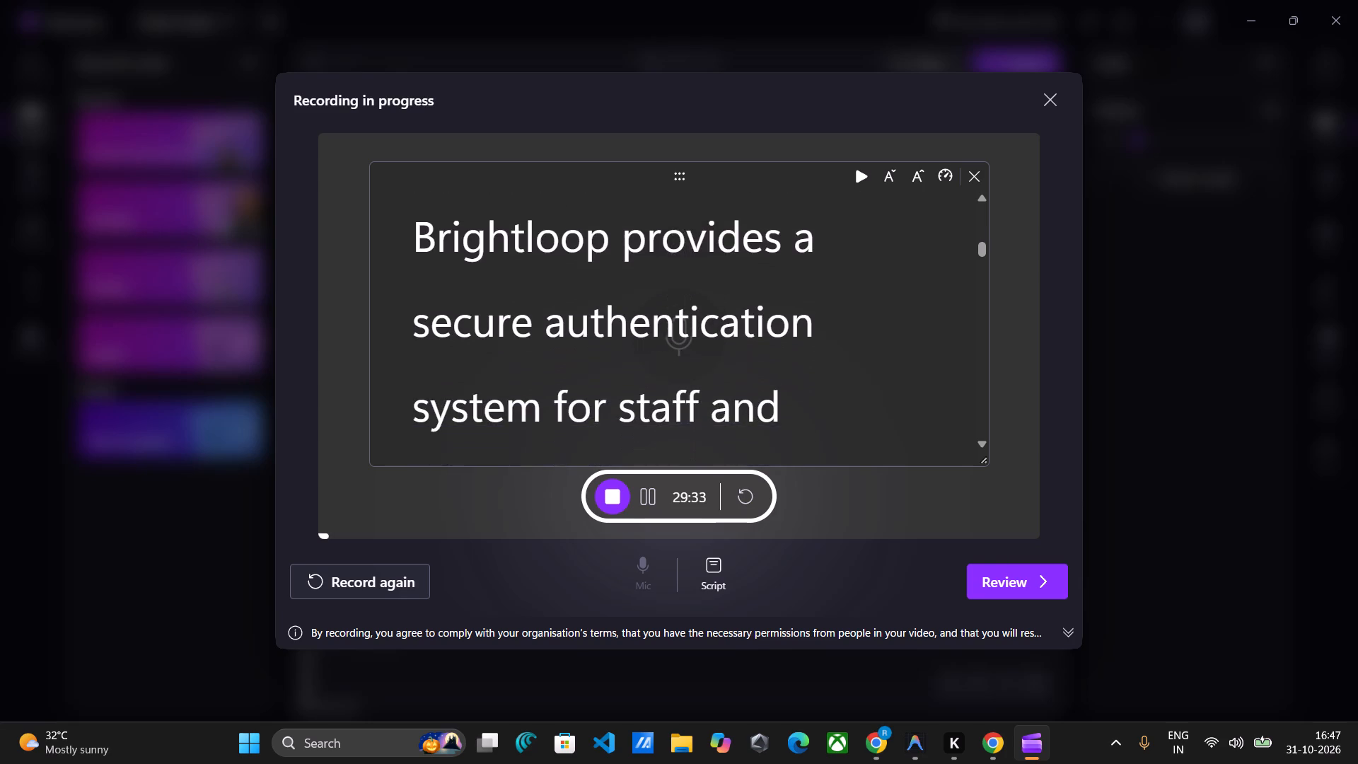
scroll(693, 402, down, 1)
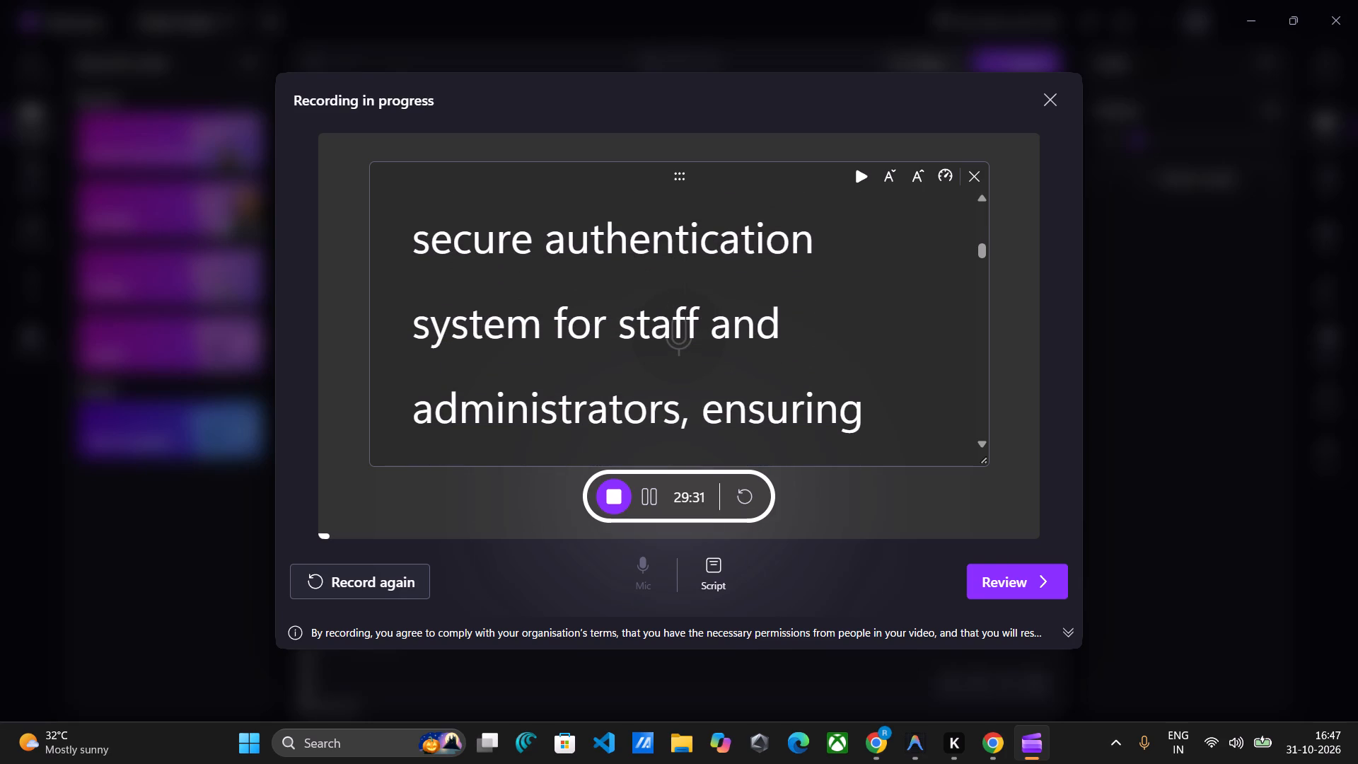
scroll(693, 402, down, 2)
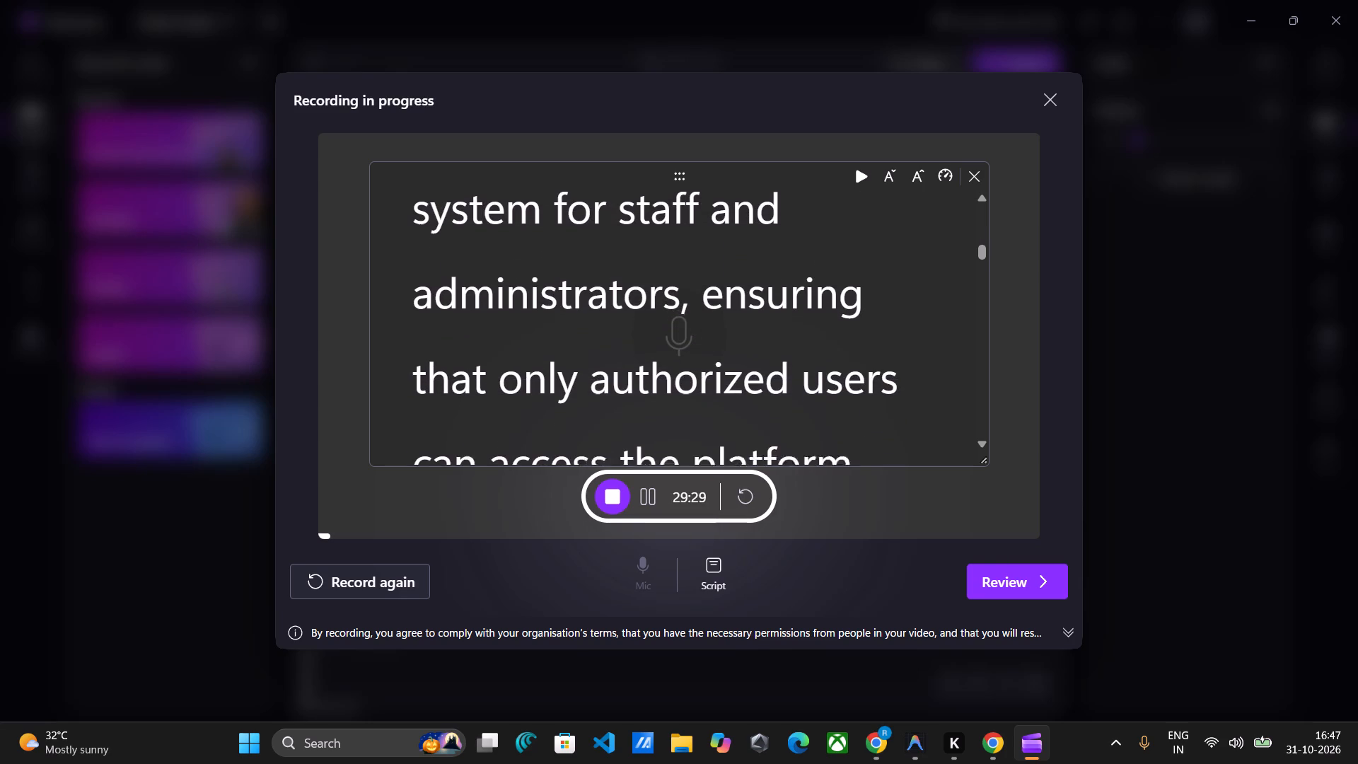
scroll(693, 402, down, 2)
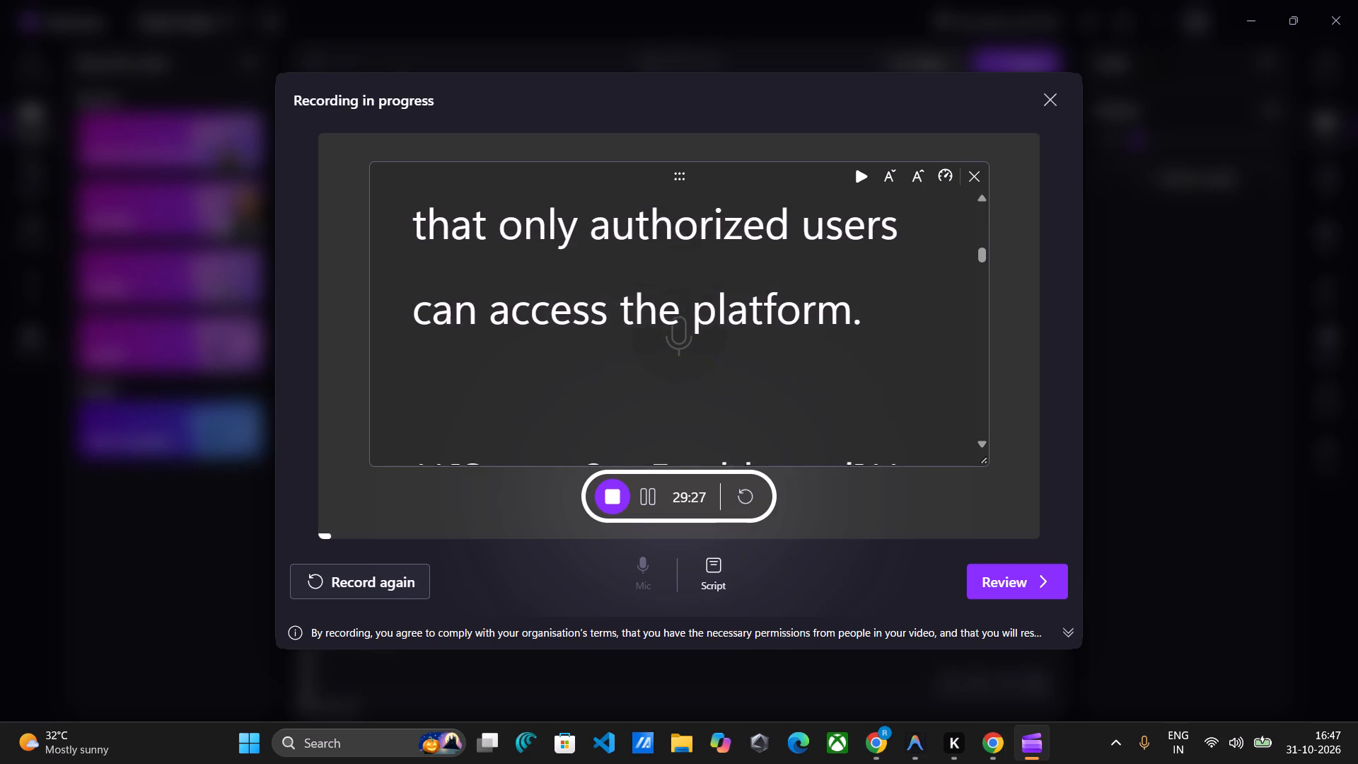
Record the main dashboard narration, following the script from "After logging in" to "important financial information at a glance.".
scroll(693, 402, down, 1)
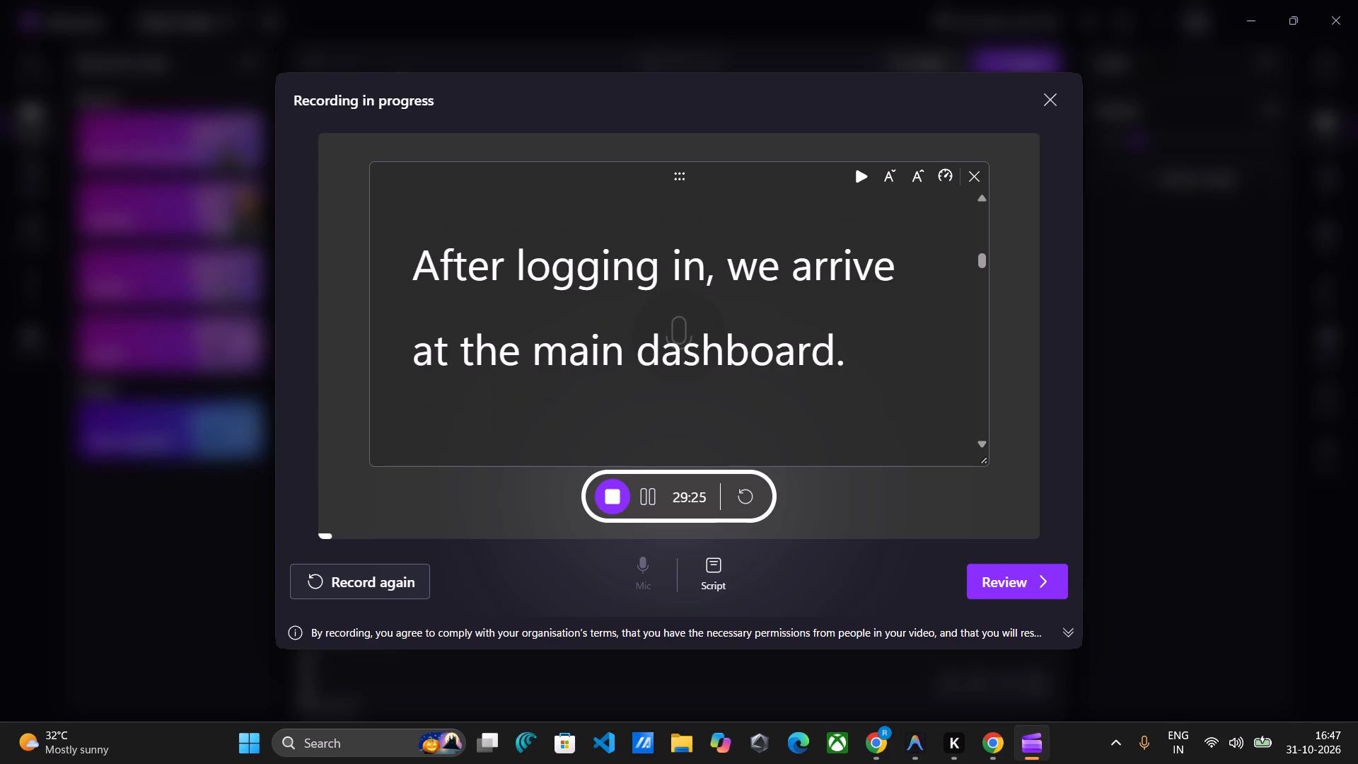
scroll(693, 402, down, 1)
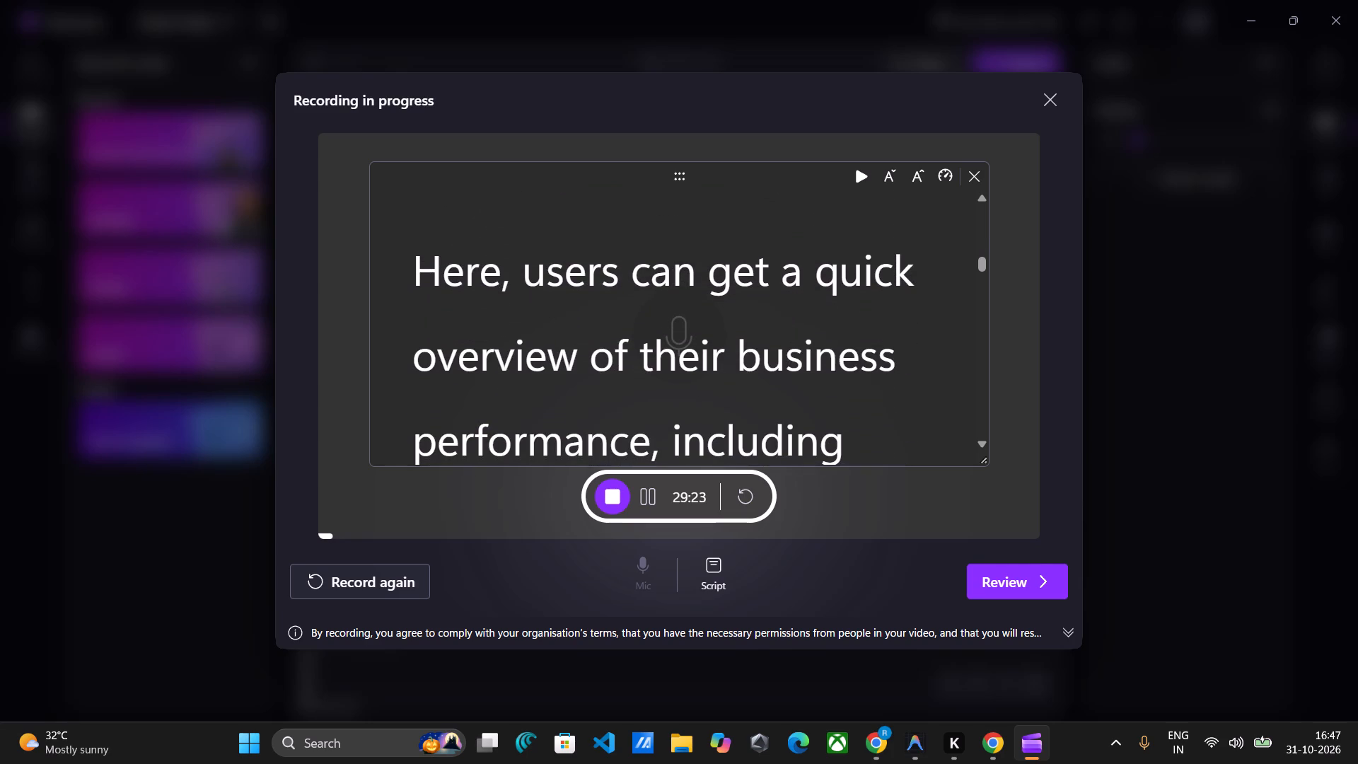
scroll(693, 402, down, 1)
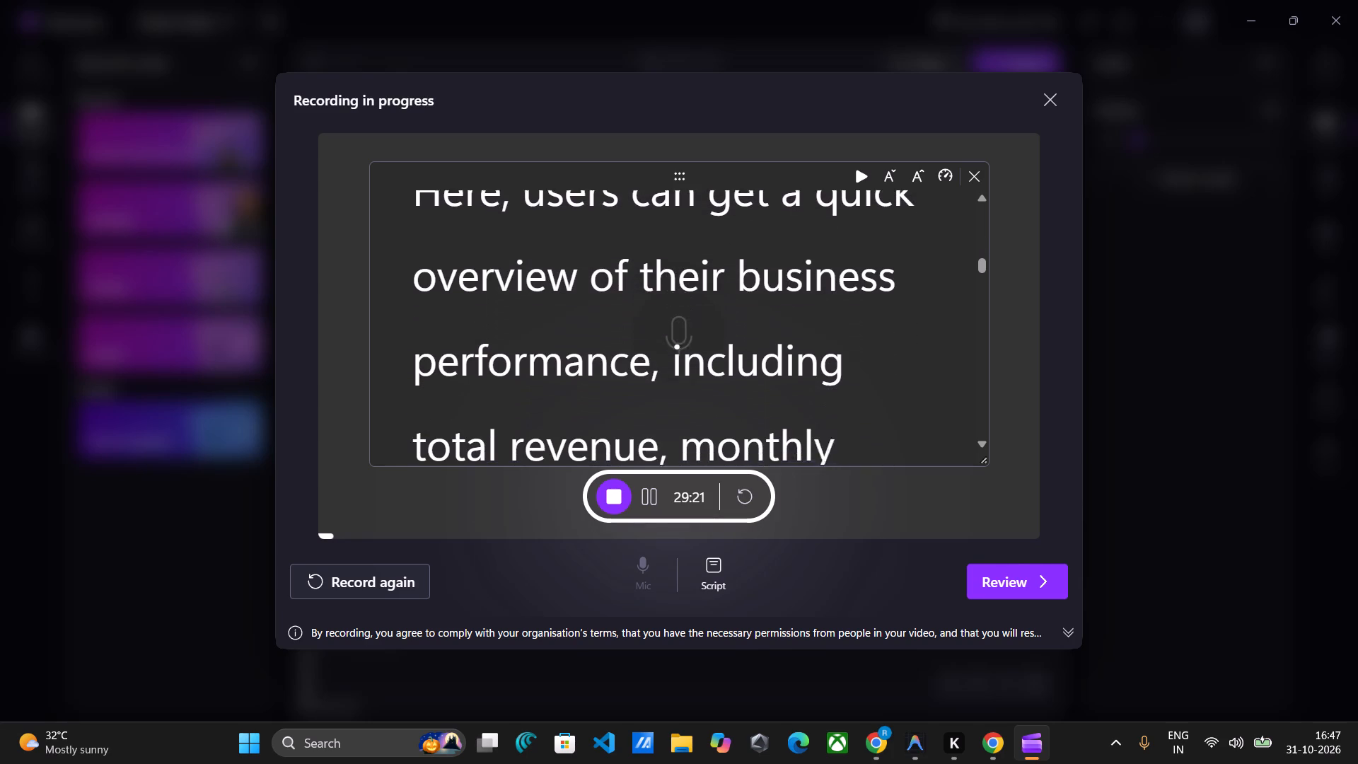
scroll(693, 402, down, 2)
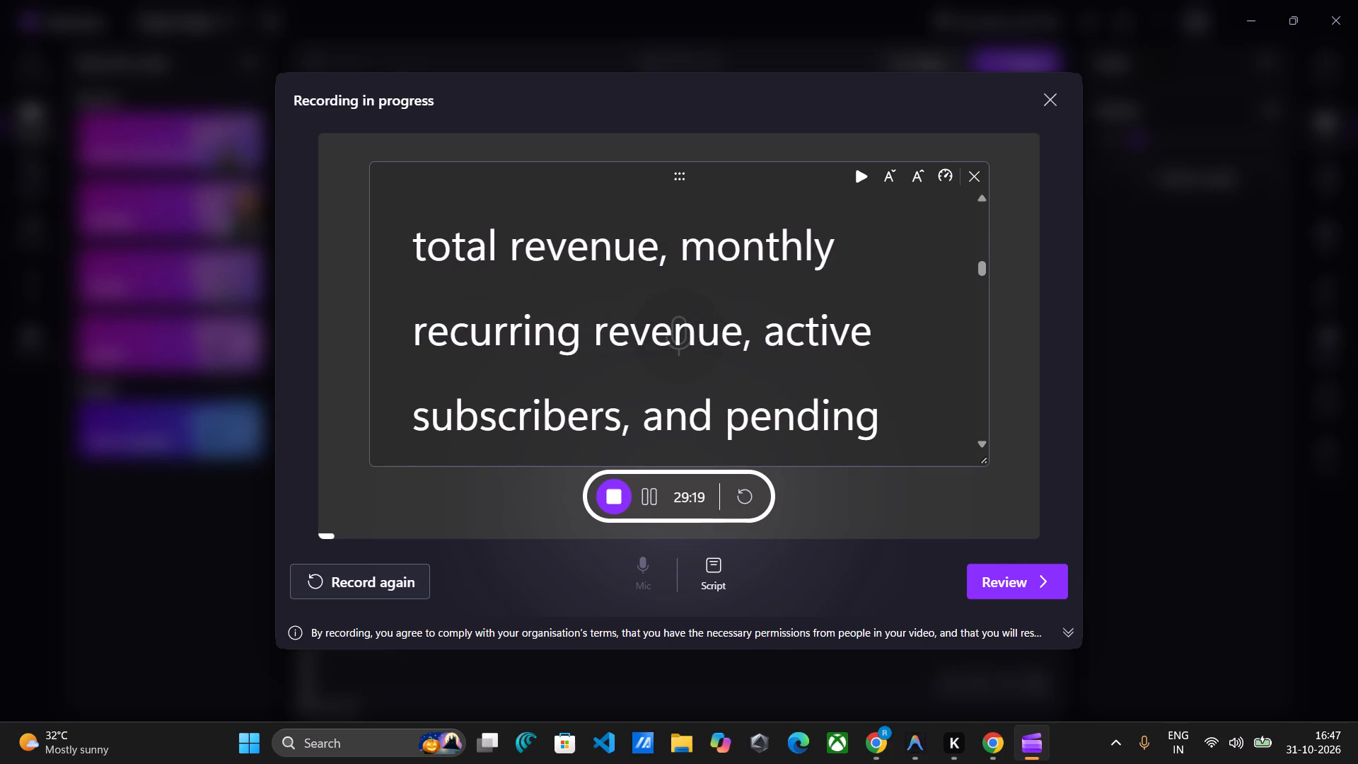
scroll(693, 402, down, 1)
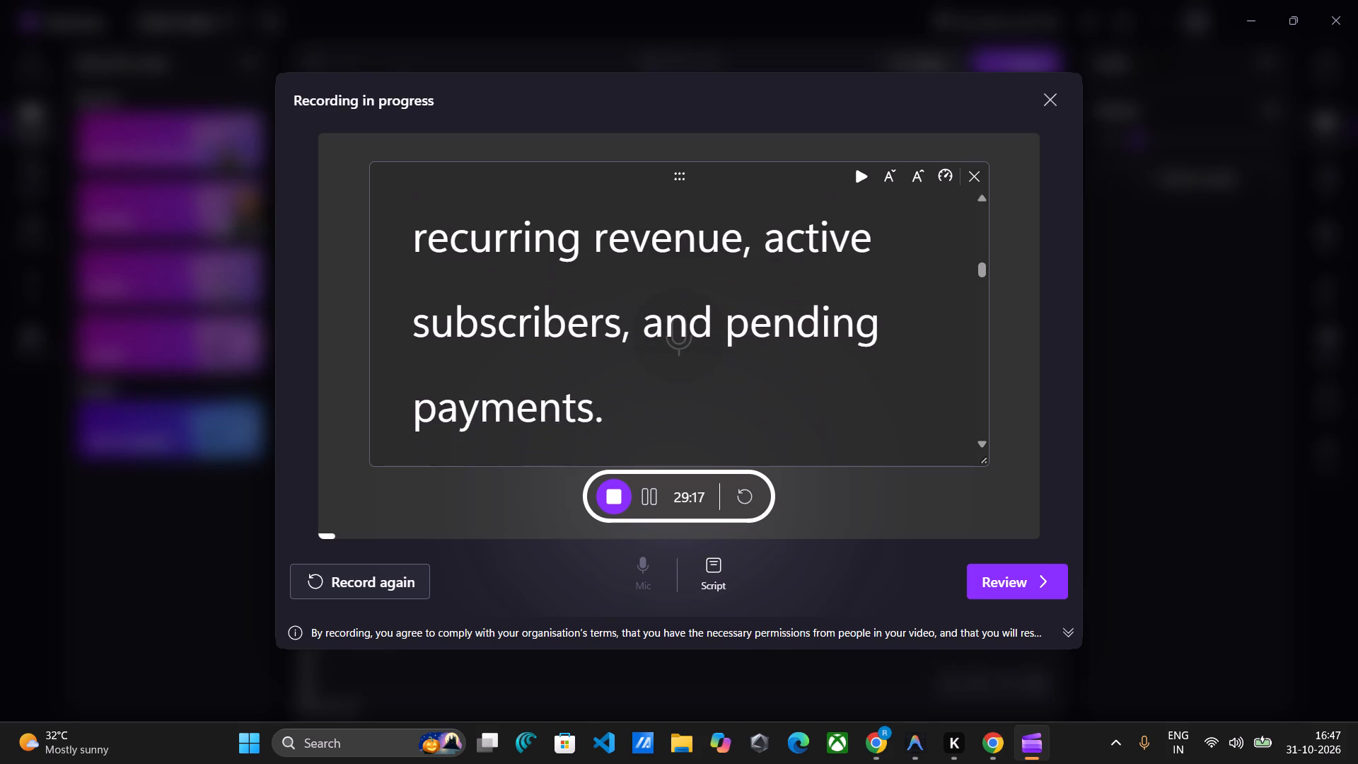
scroll(693, 402, down, 2)
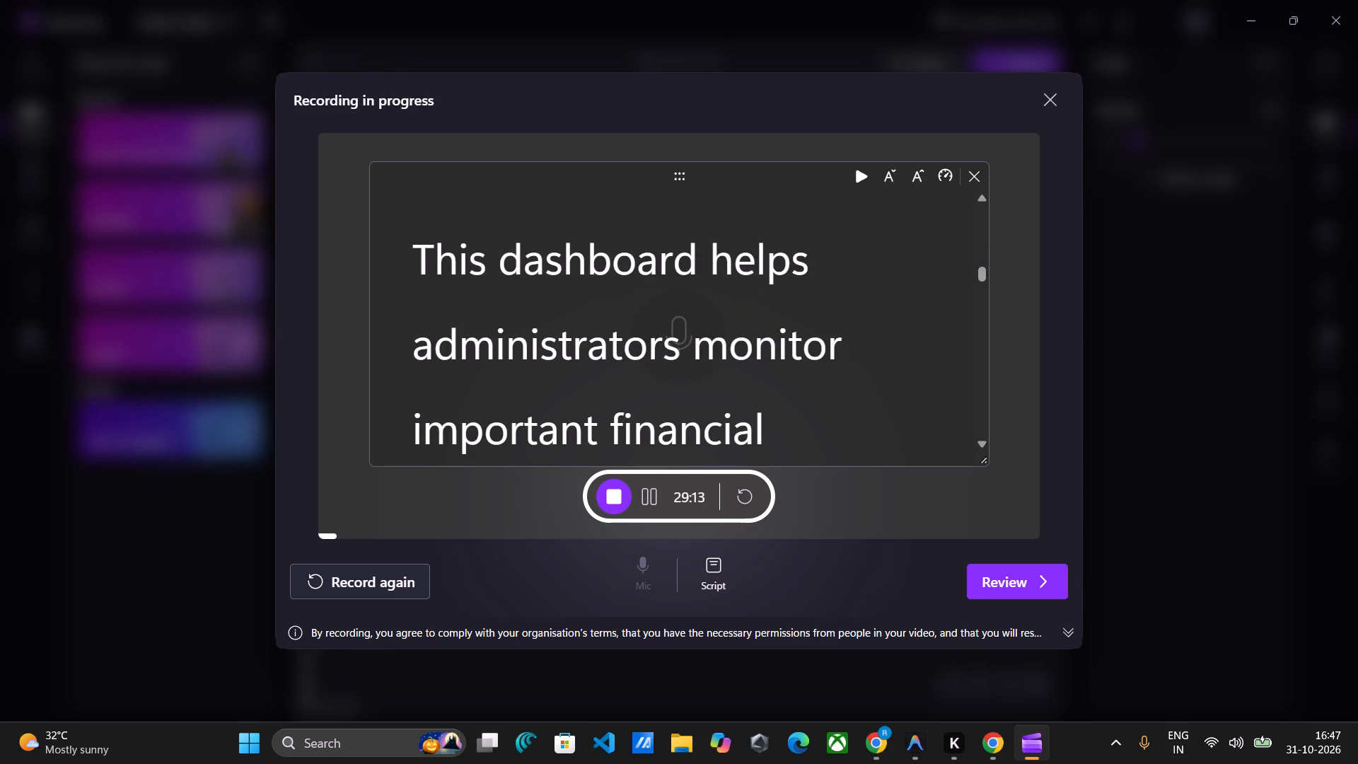
scroll(693, 402, down, 1)
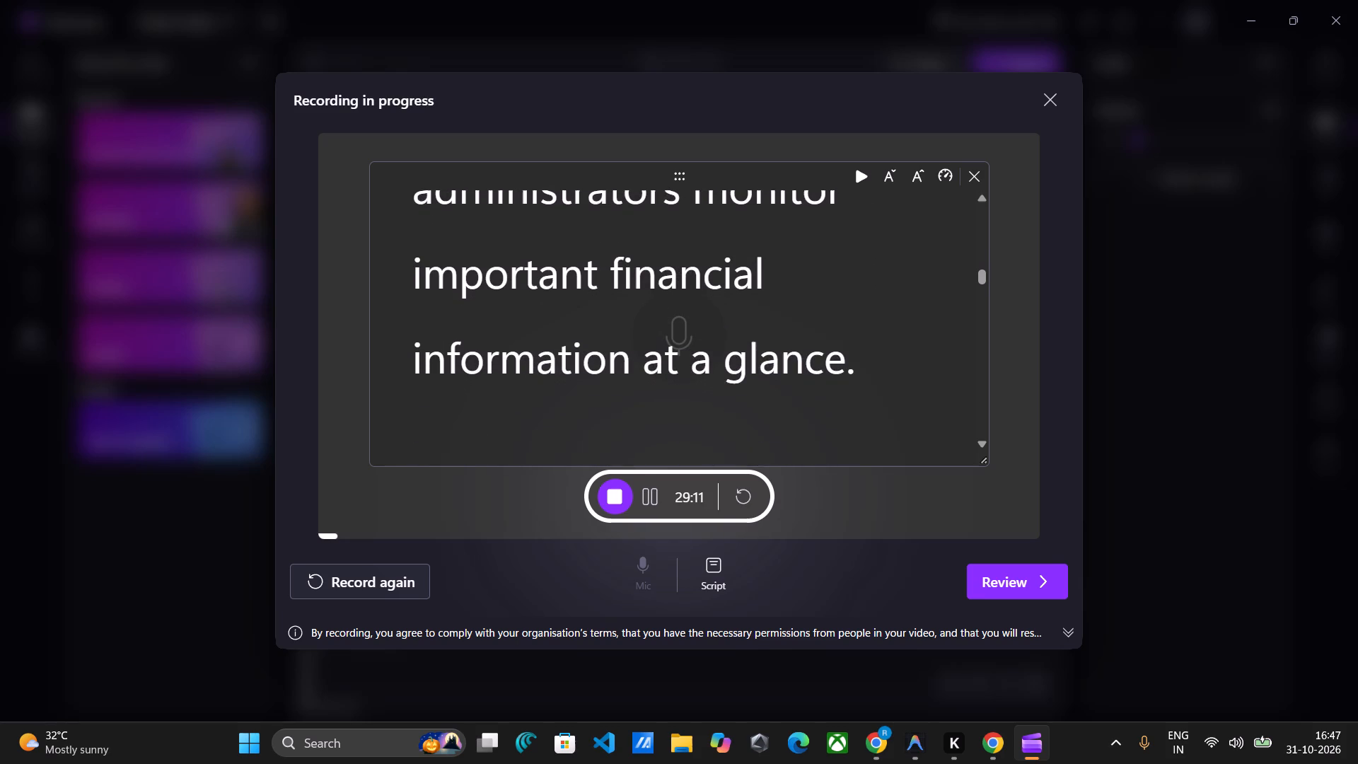
Record the billing runs narration, following the script through automated billing cycles, deterministic billing checks and billing accuracy.
scroll(693, 402, down, 2)
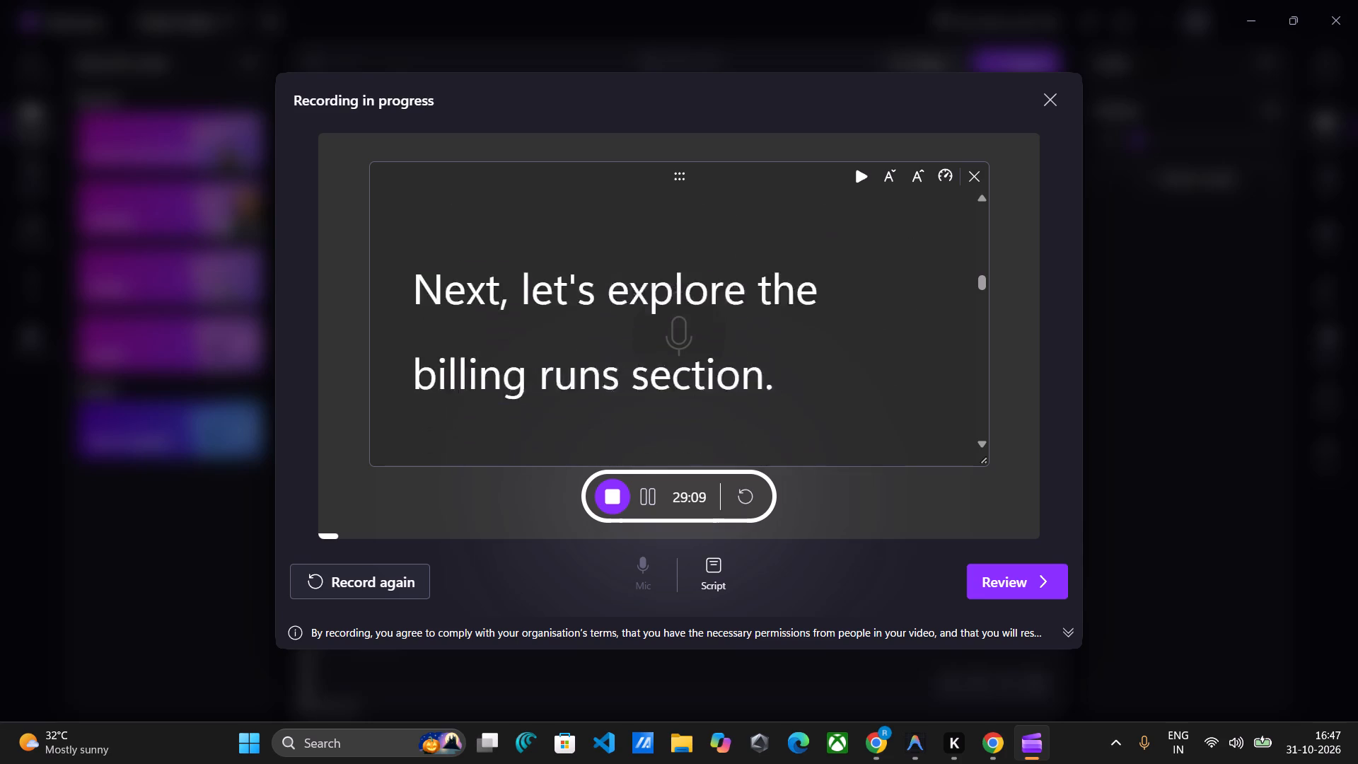
scroll(693, 402, up, 1)
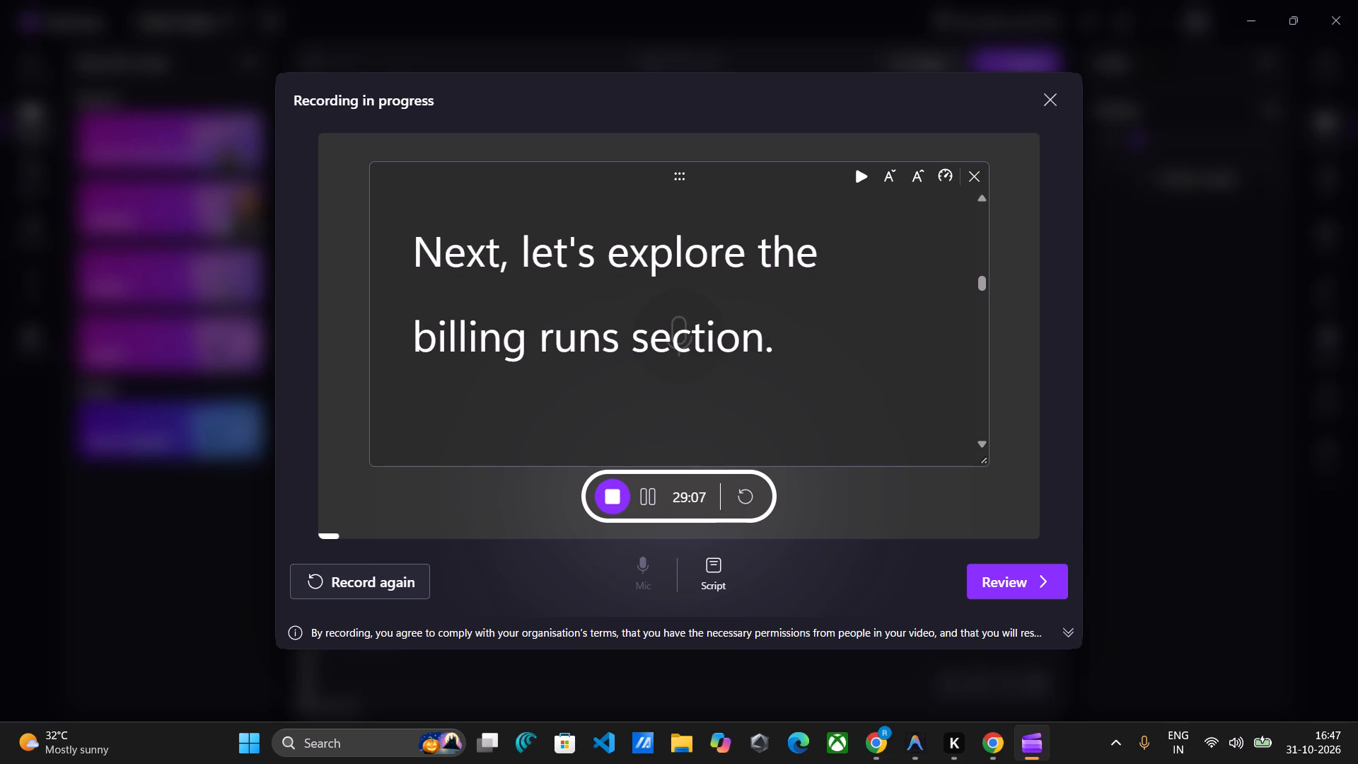
scroll(693, 402, down, 1)
scroll(693, 402, up, 1)
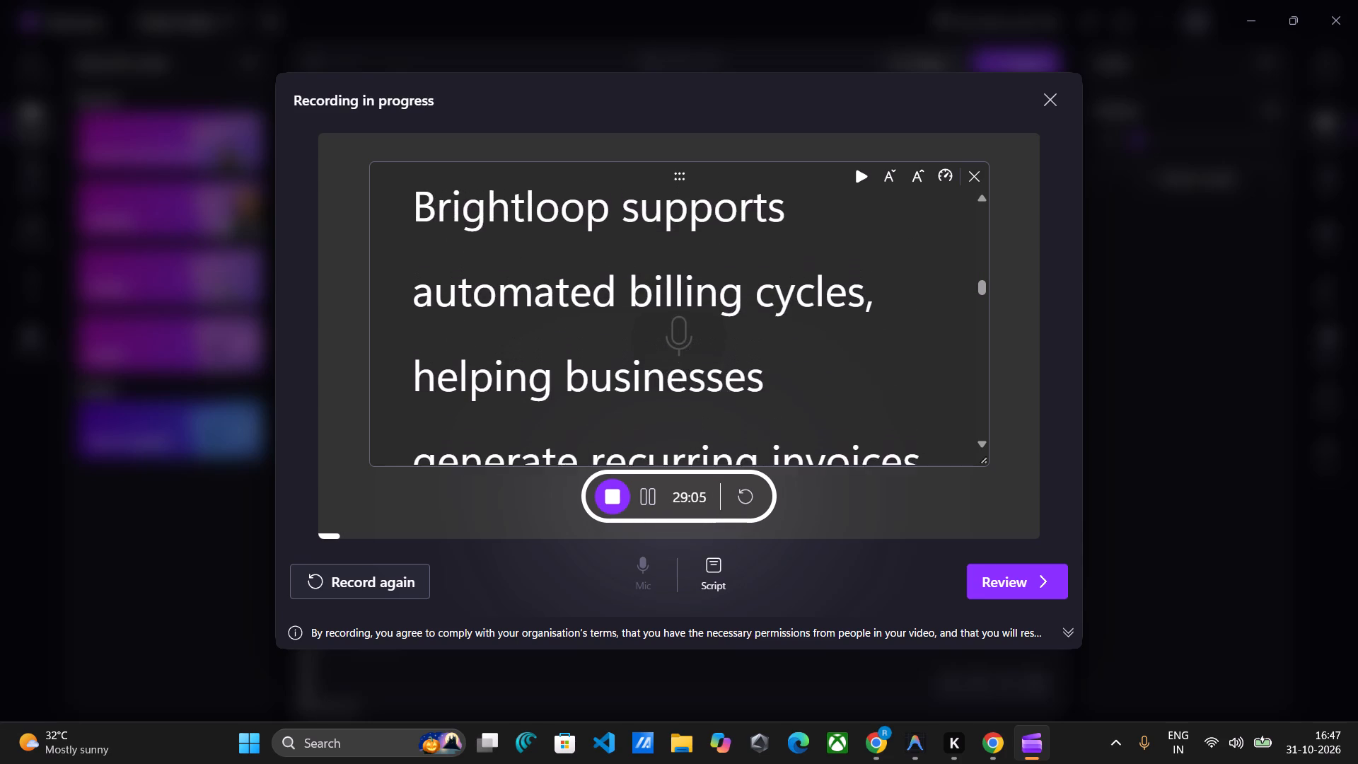
scroll(693, 402, up, 1)
scroll(693, 402, down, 1)
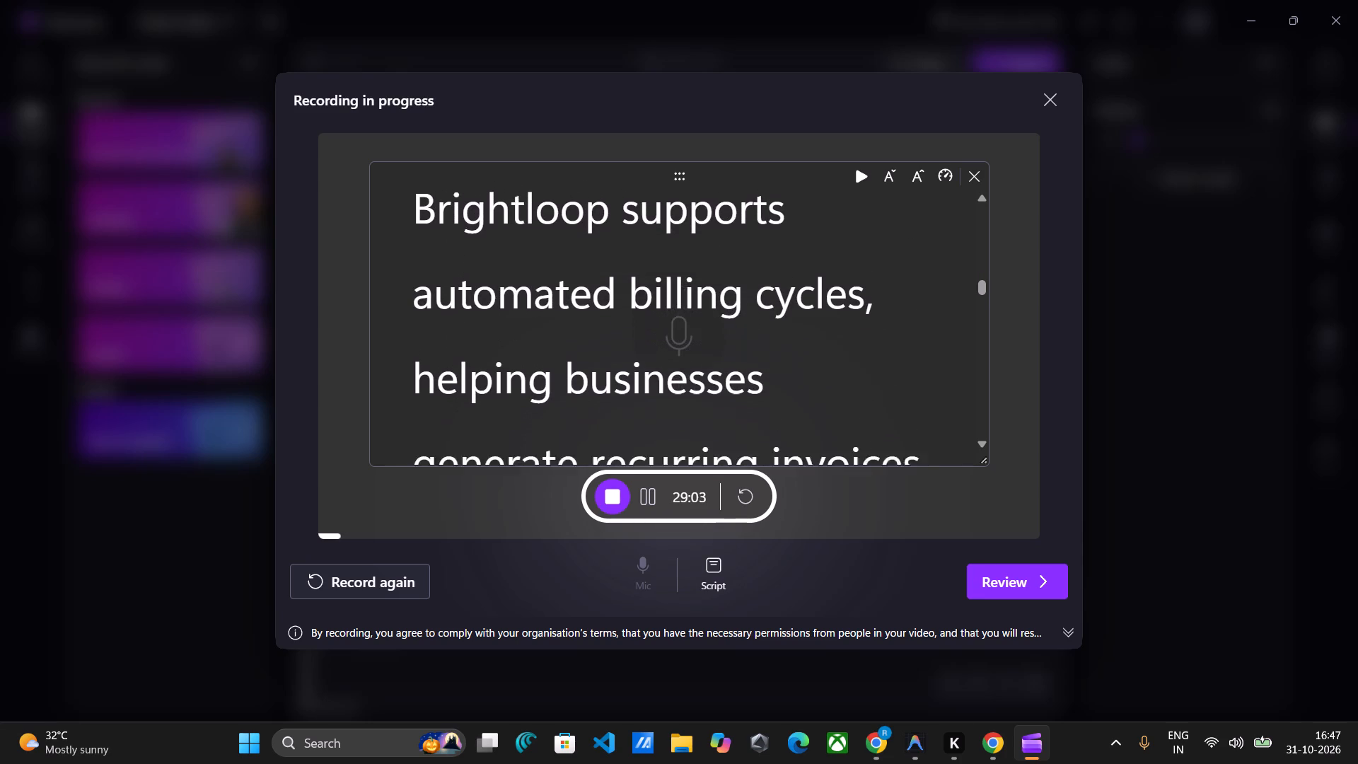
scroll(693, 402, down, 2)
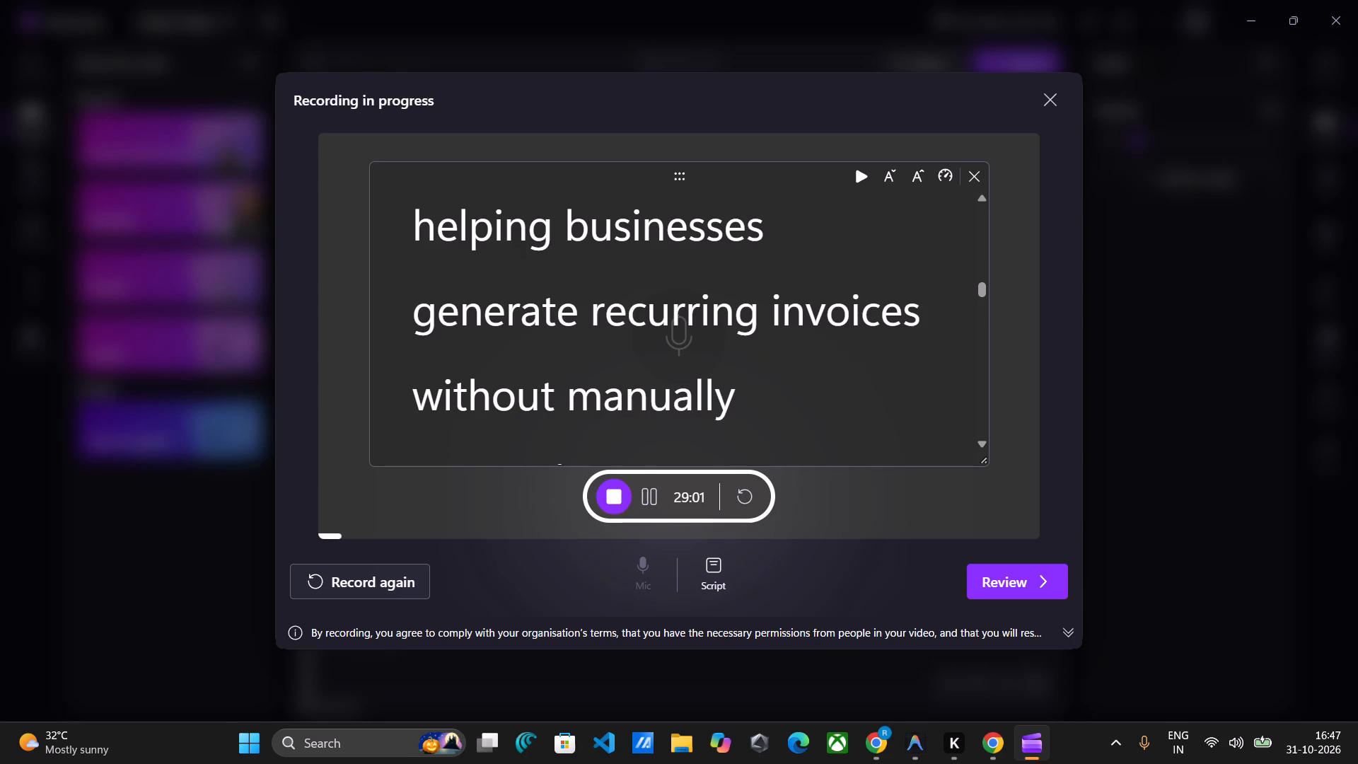
scroll(693, 402, down, 2)
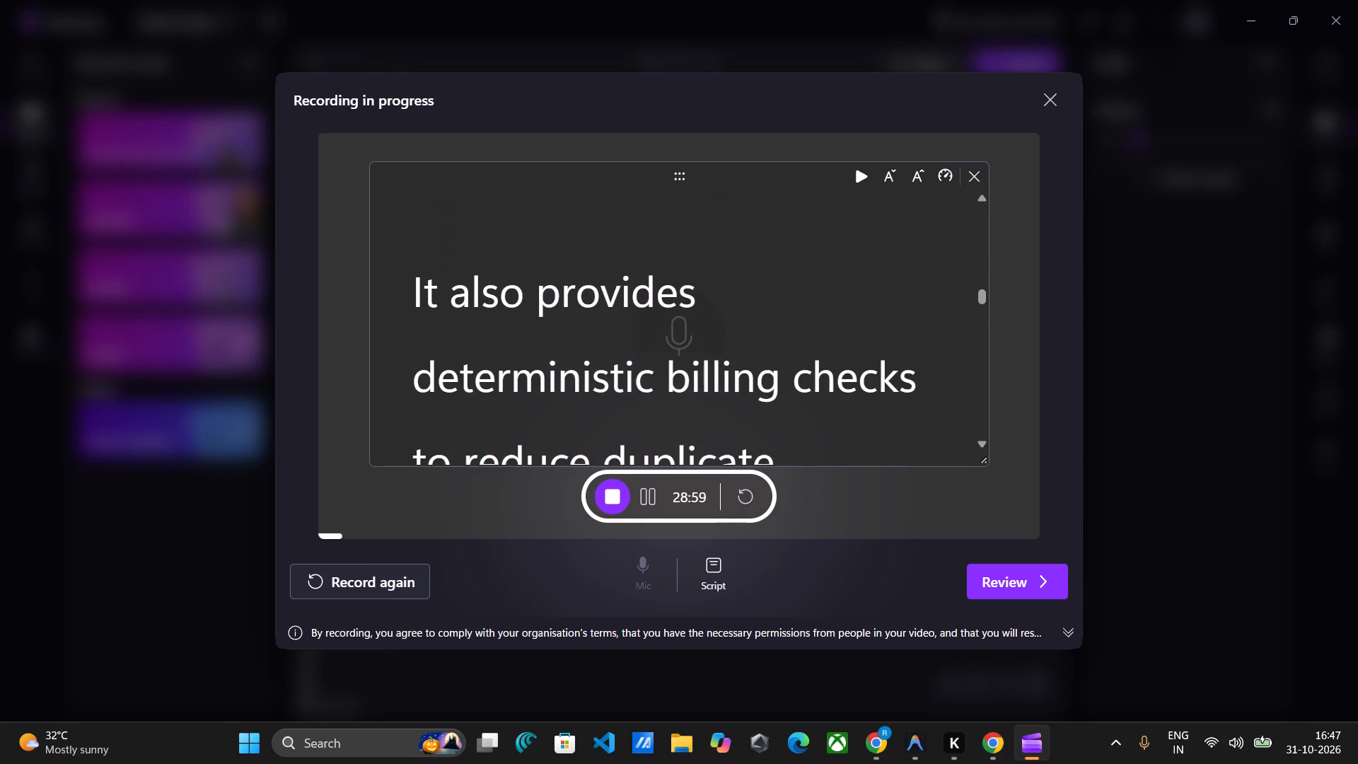
scroll(693, 402, down, 1)
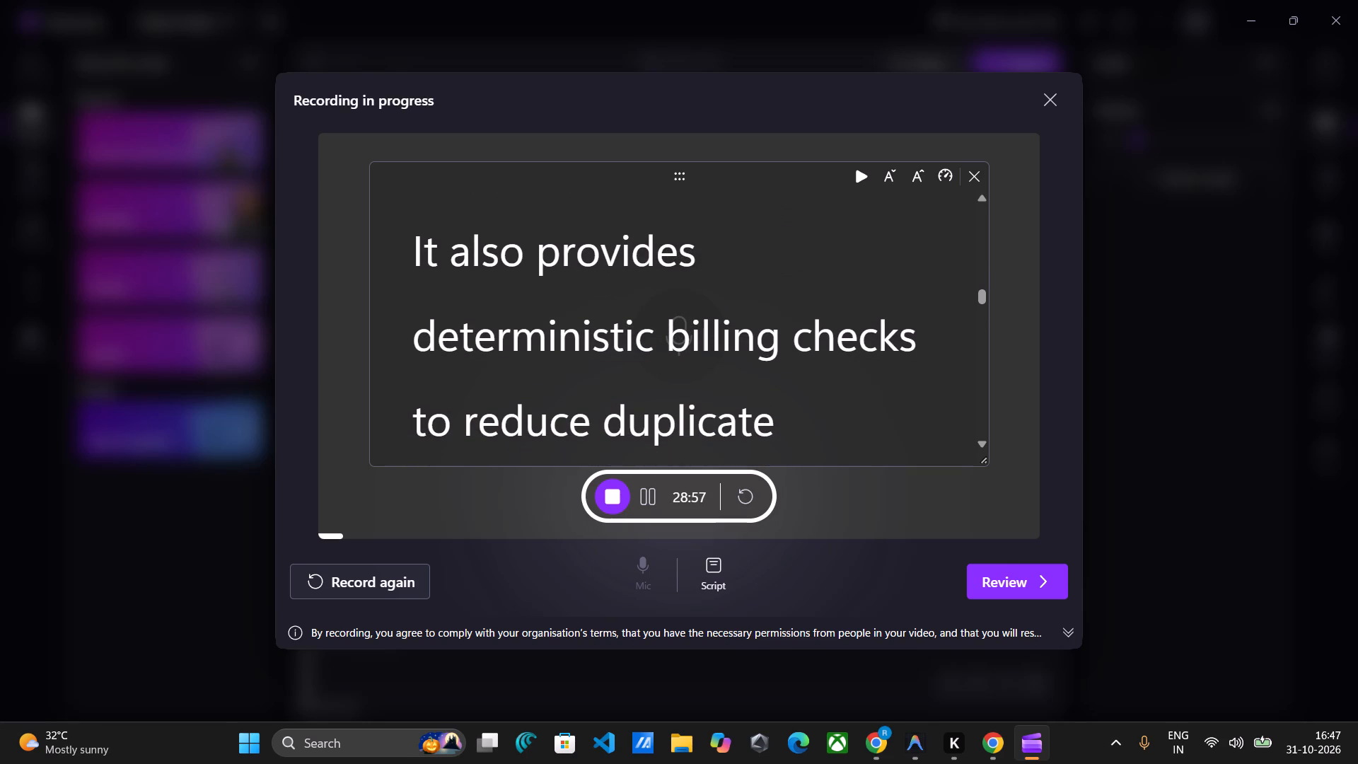
scroll(693, 402, down, 1)
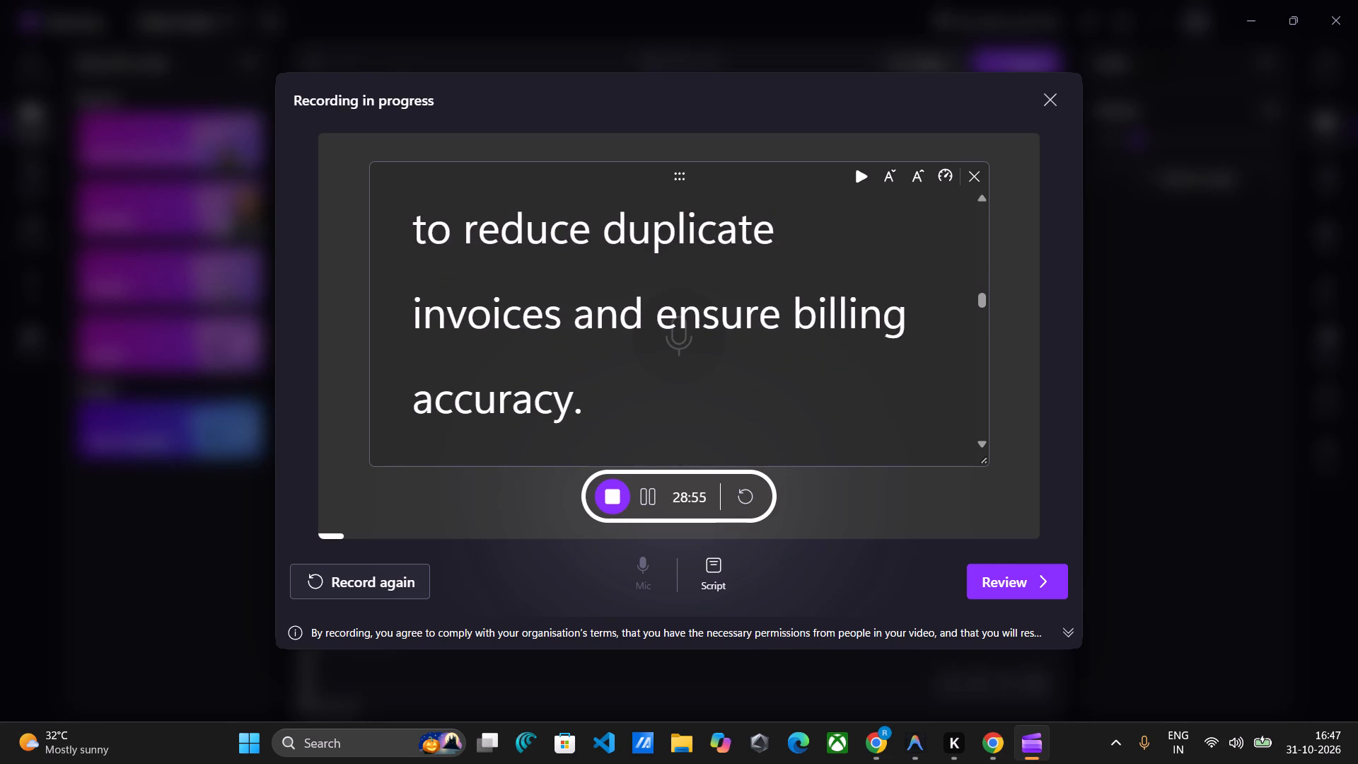
Continue recording from the invoice management narration, following the script on to the start of the subscription management section.
scroll(693, 402, down, 3)
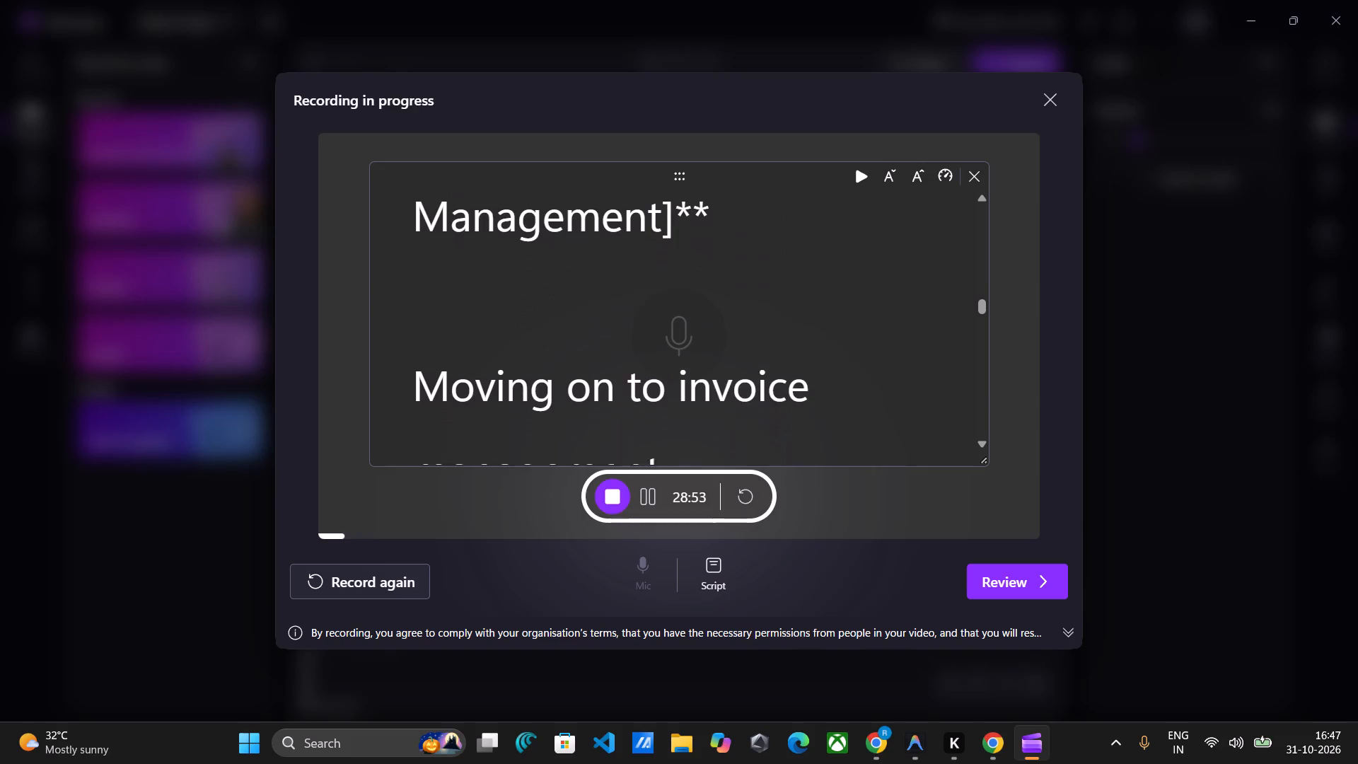
scroll(693, 402, down, 2)
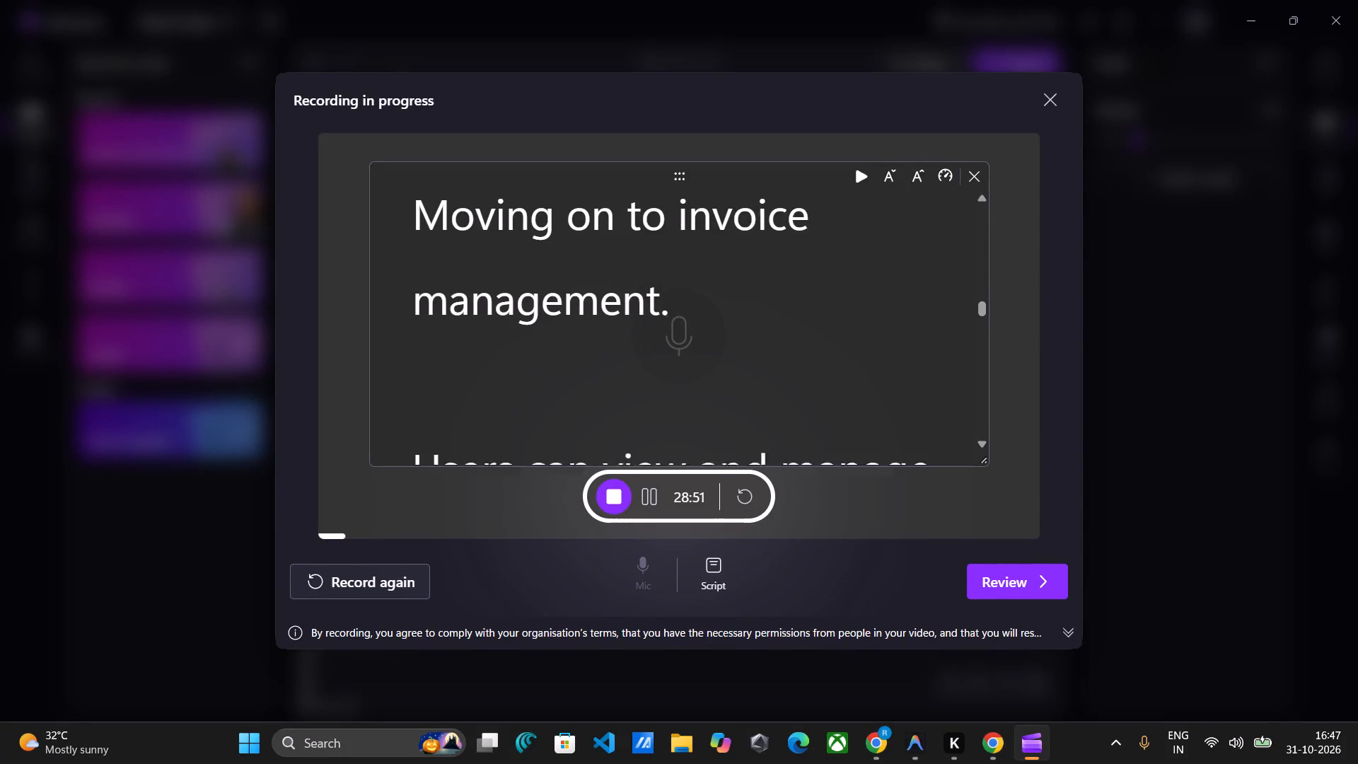
Record the invoice management narration, following the script from invoice stages and payment status through invoice sharing to "faster and more convenient.".
scroll(693, 402, down, 1)
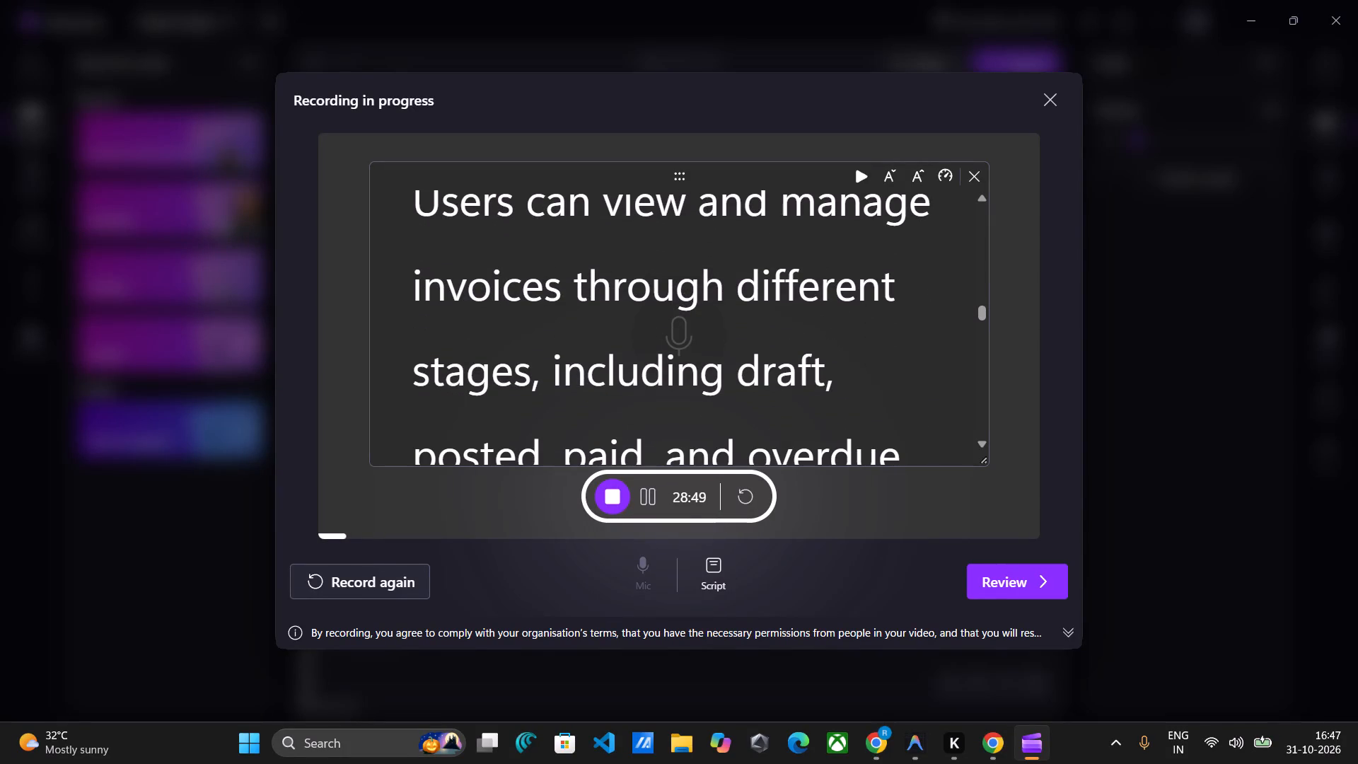
scroll(693, 402, down, 1)
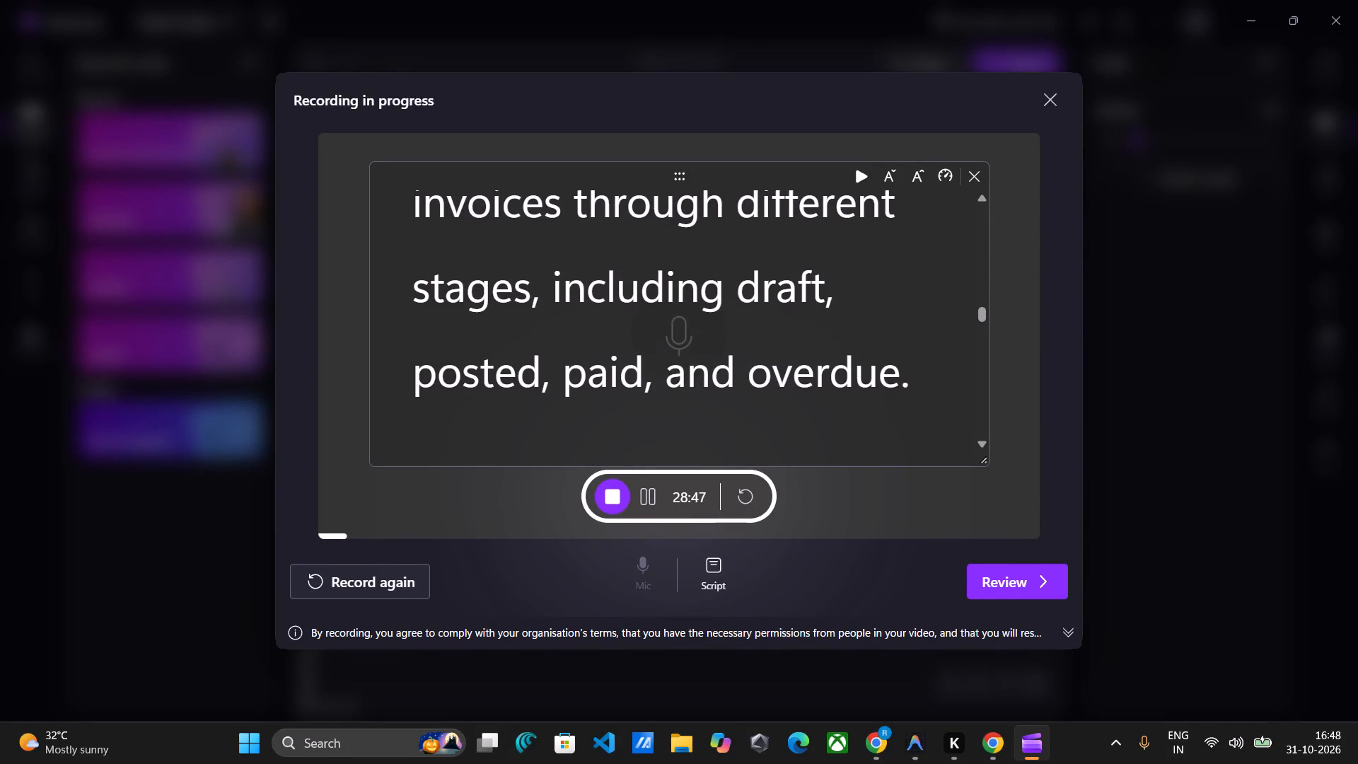
scroll(693, 402, down, 1)
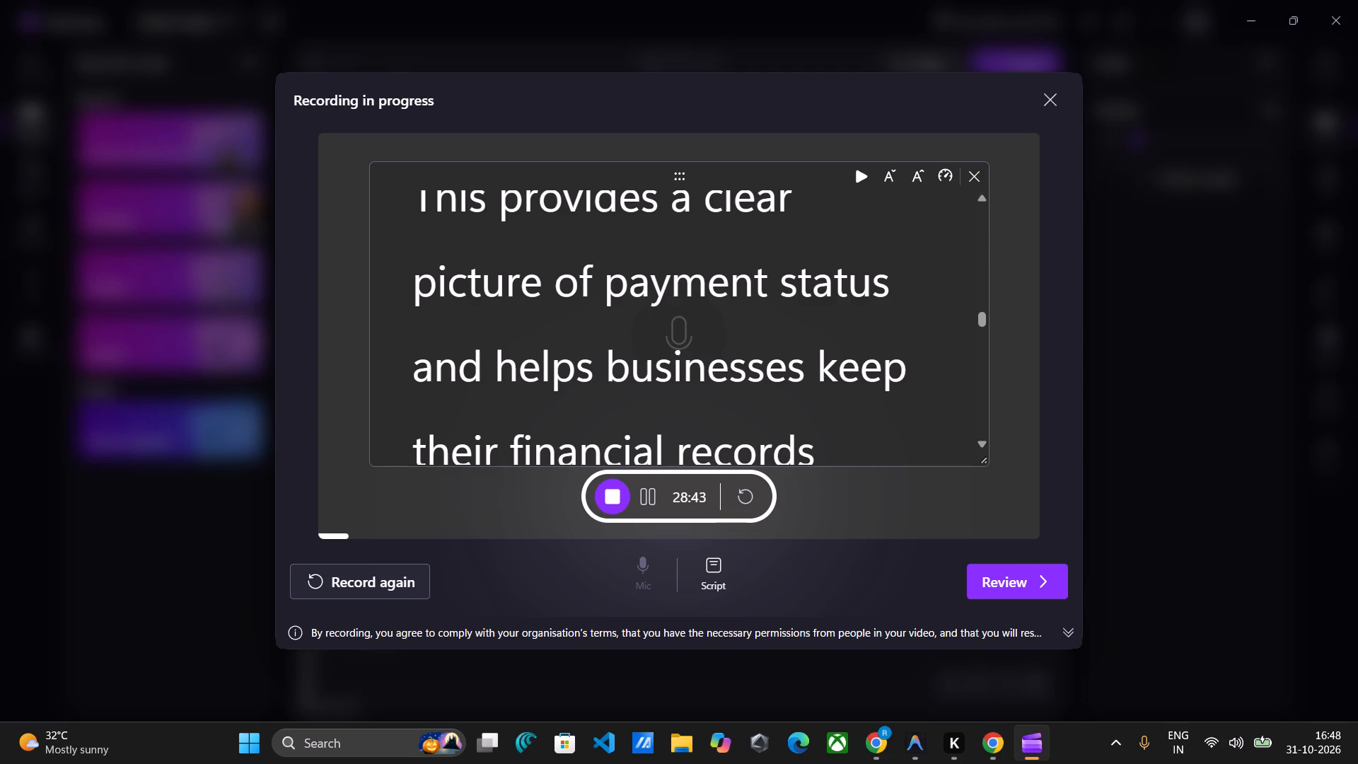
scroll(693, 402, down, 1)
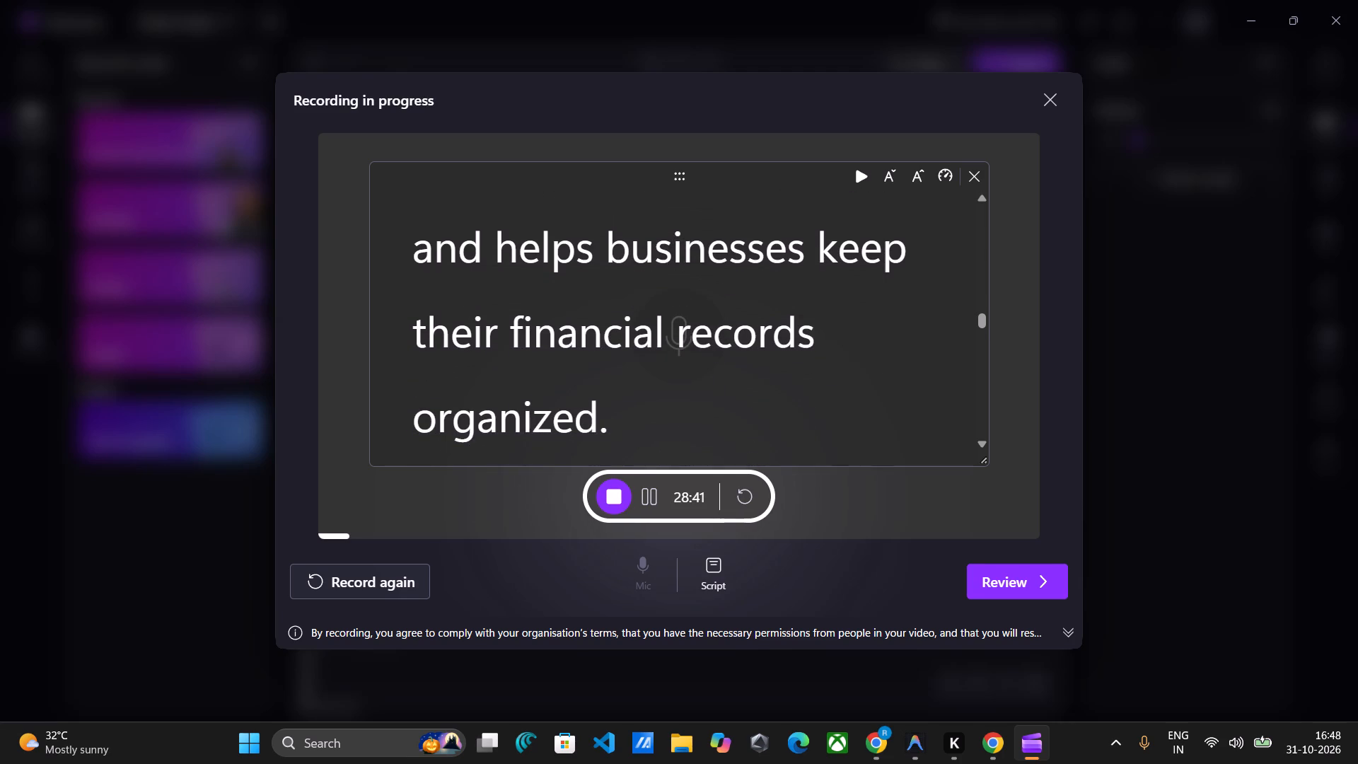
scroll(693, 402, down, 3)
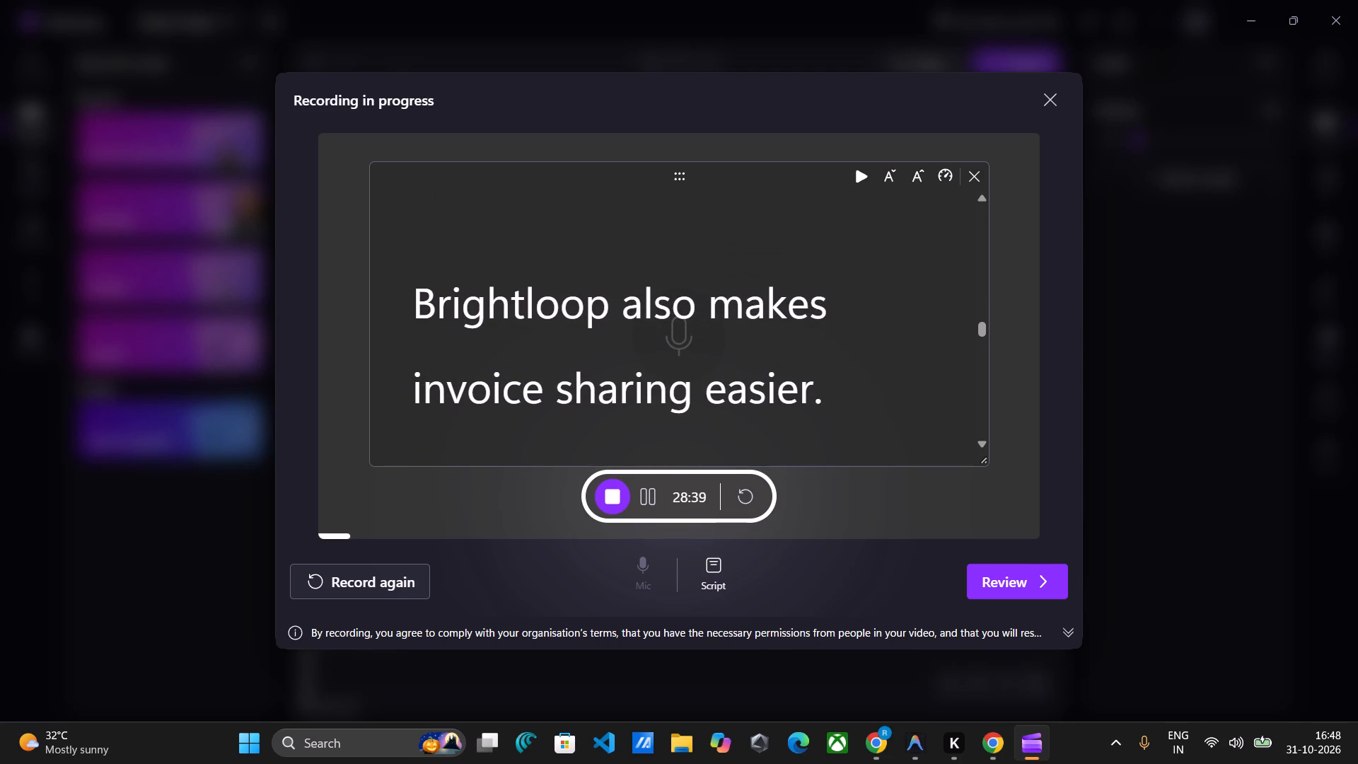
scroll(693, 402, down, 1)
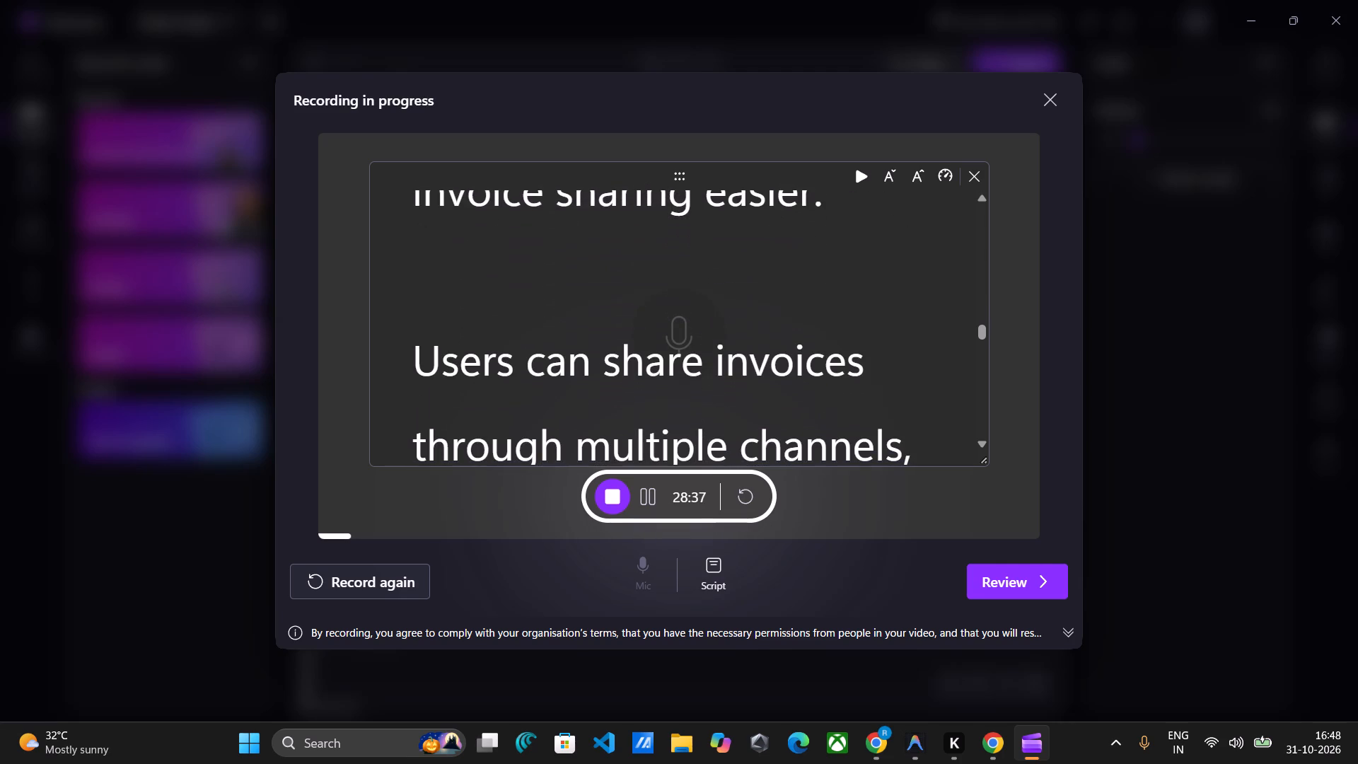
scroll(693, 402, down, 1)
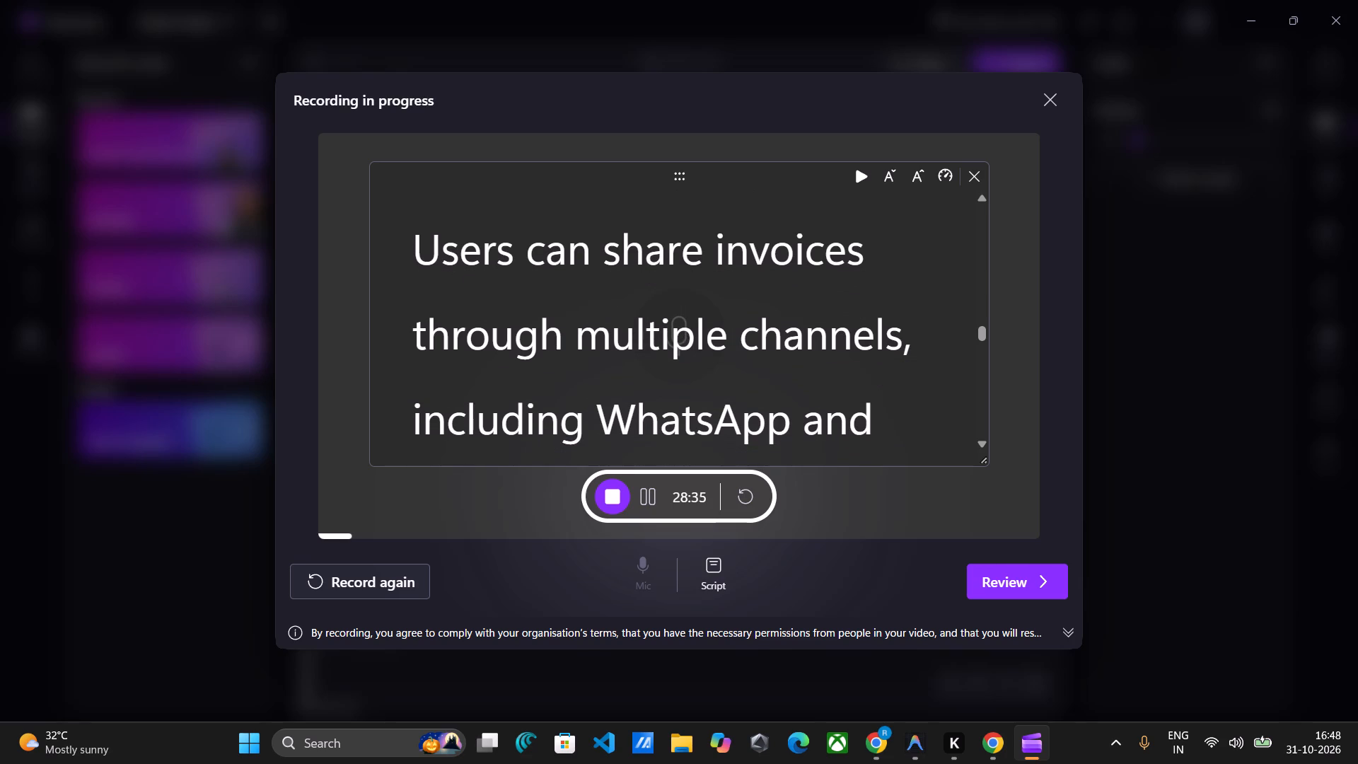
scroll(693, 402, down, 1)
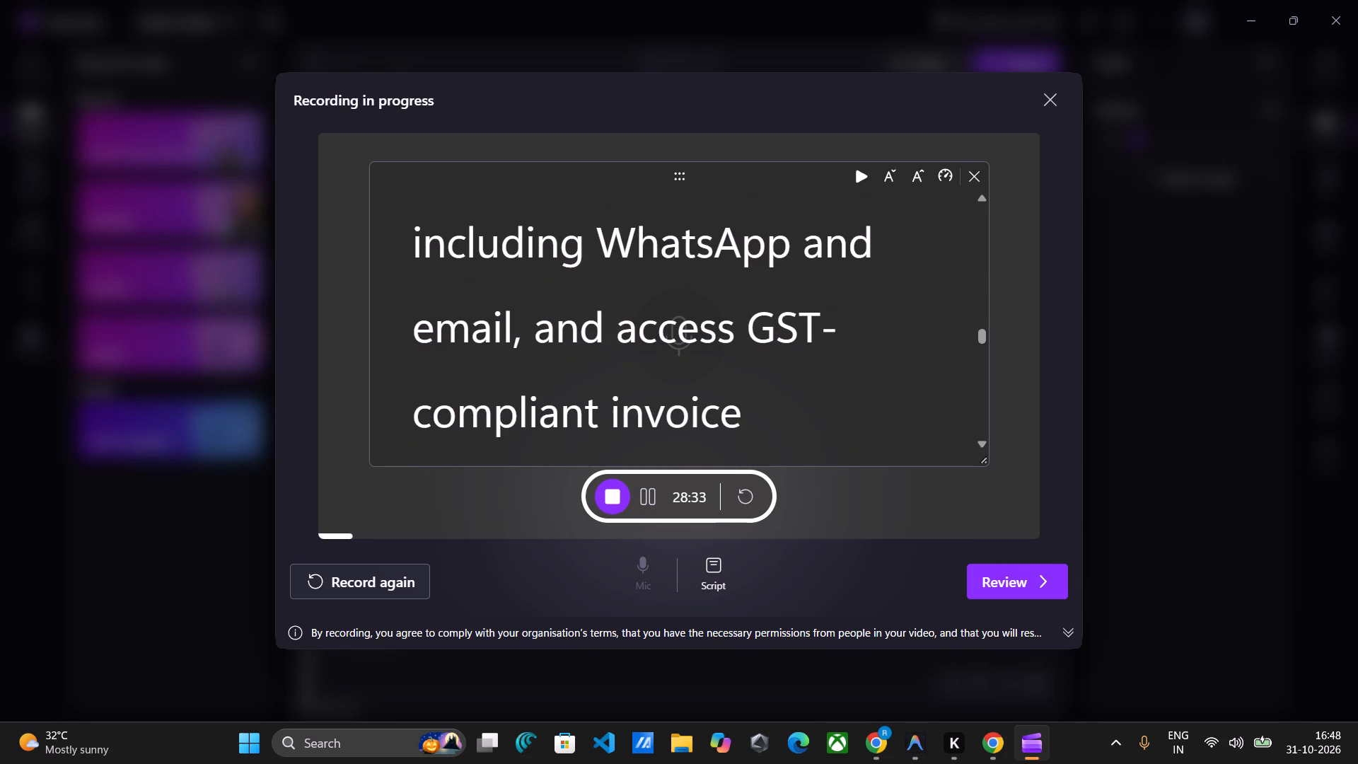
scroll(693, 402, down, 1)
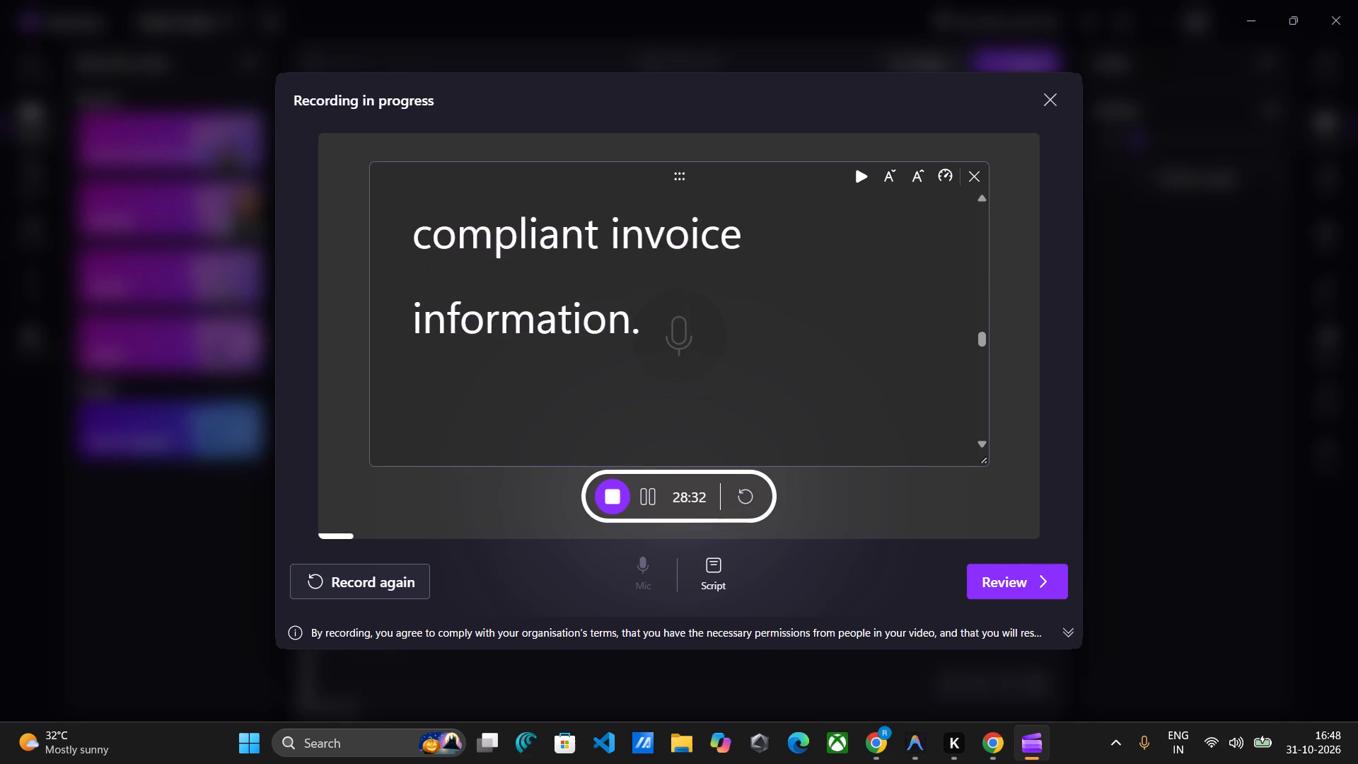
scroll(693, 402, down, 1)
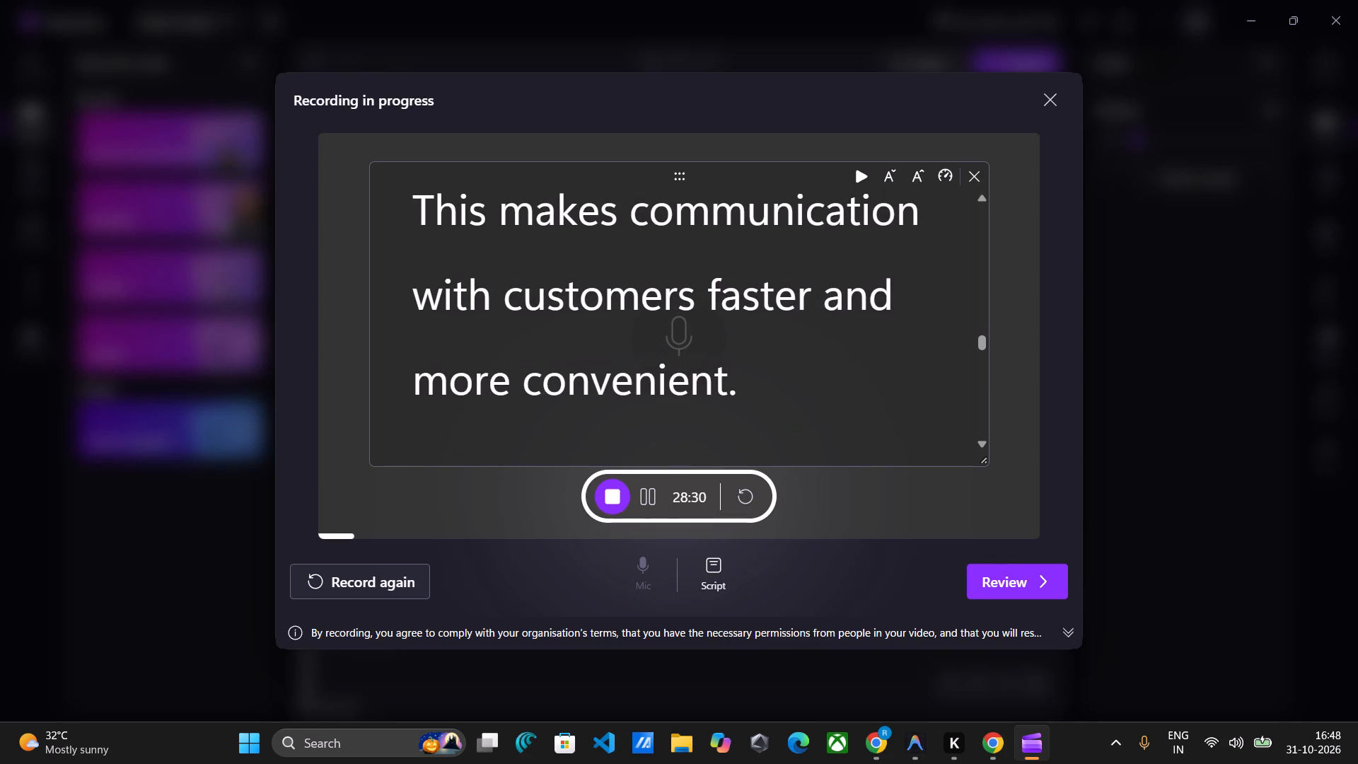
Record the opening of the Scene 7 subscription management narration, following the script on to "Administrators can view active and inactive".
scroll(693, 402, down, 2)
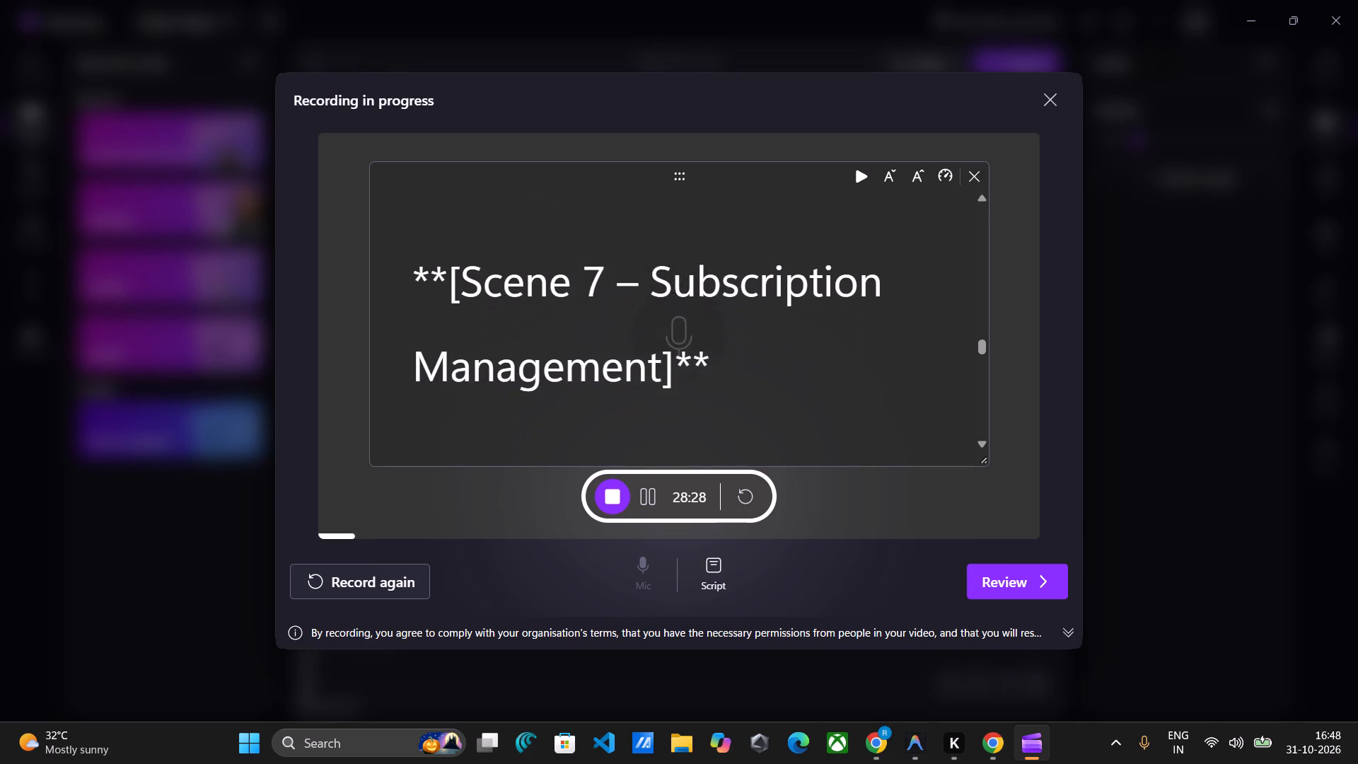
scroll(693, 402, down, 2)
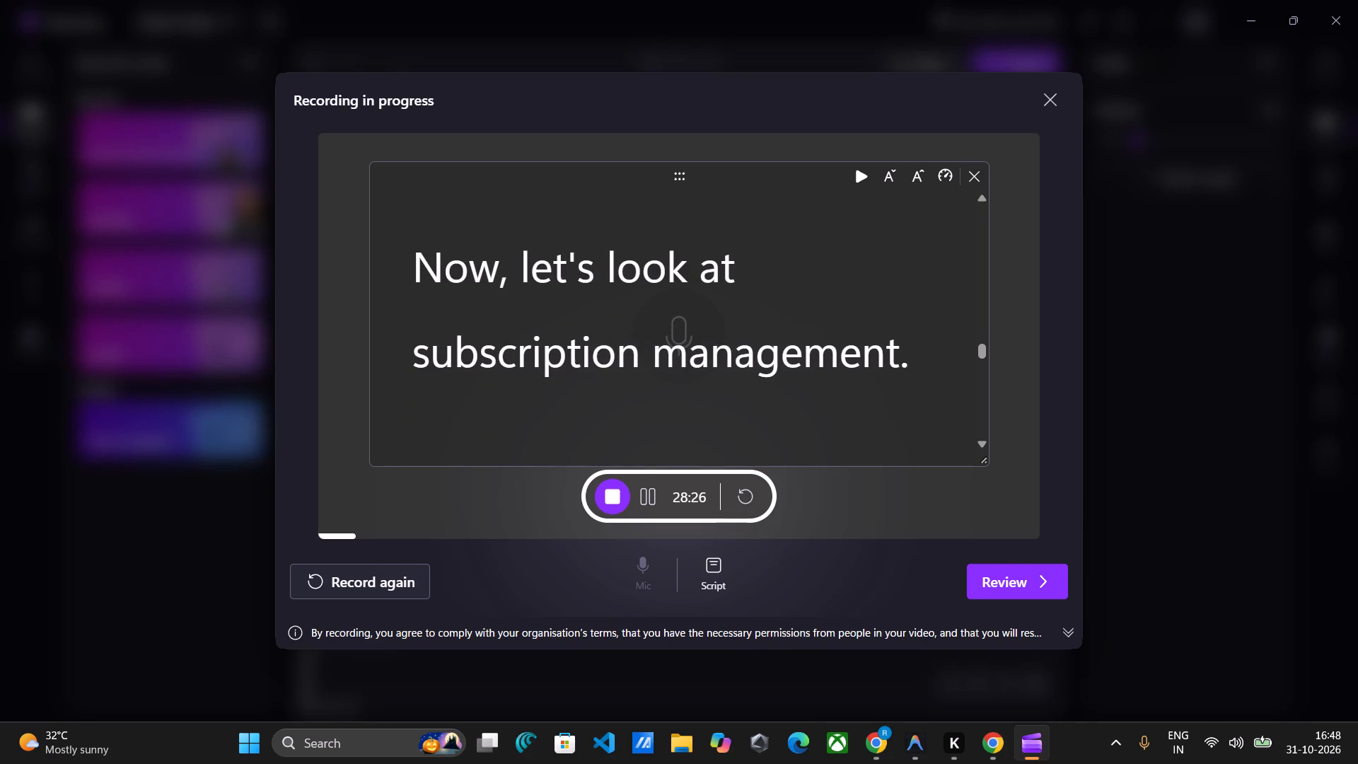
scroll(693, 402, down, 1)
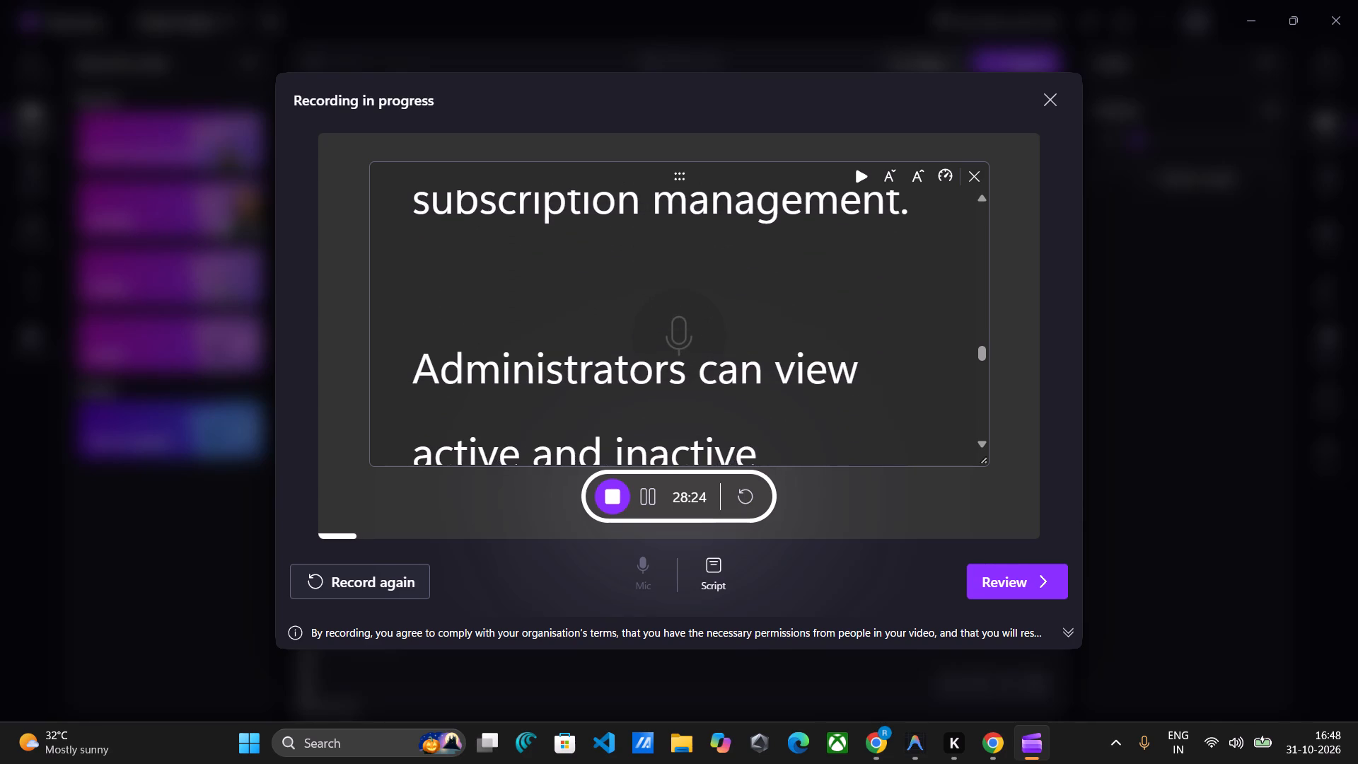
Record the subscription management narration, following the script through plan handling, recurring billing and subscription lifecycle management.
scroll(693, 402, down, 1)
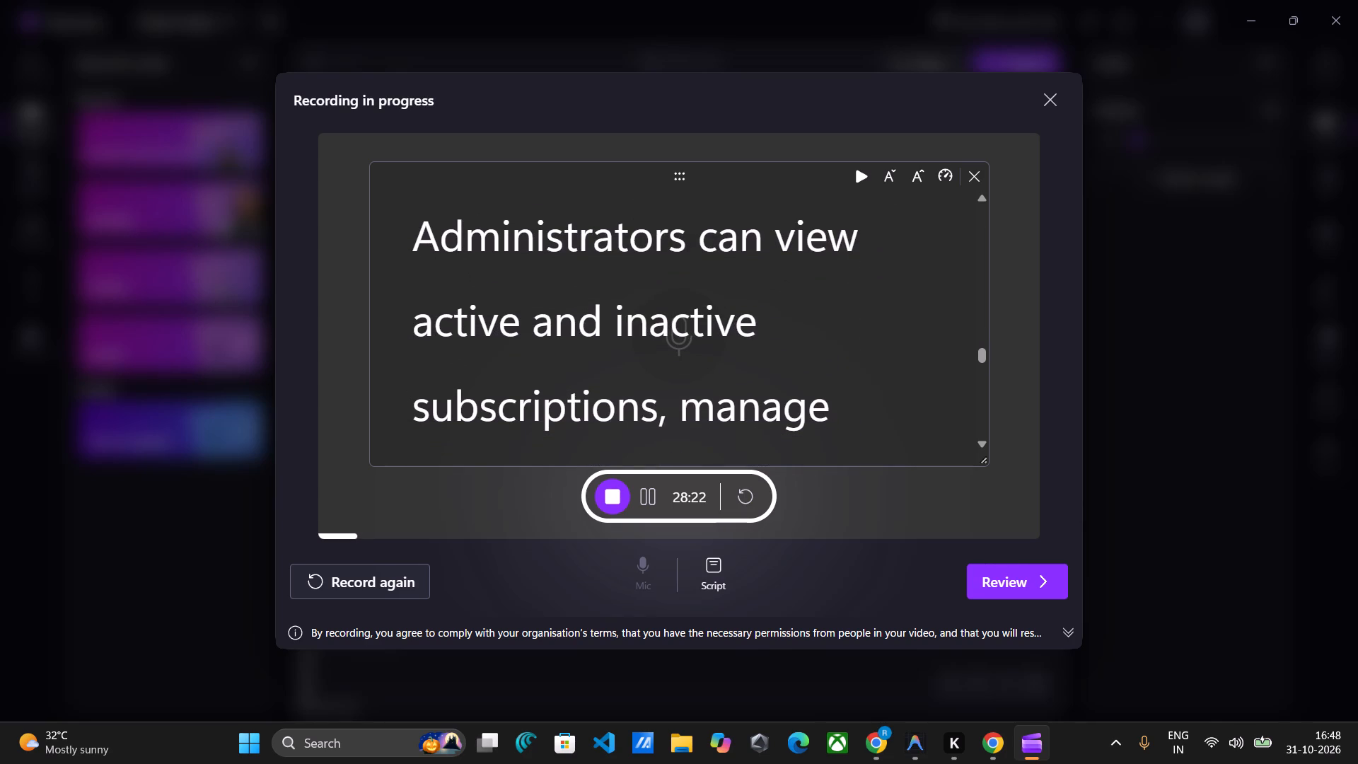
scroll(693, 402, down, 2)
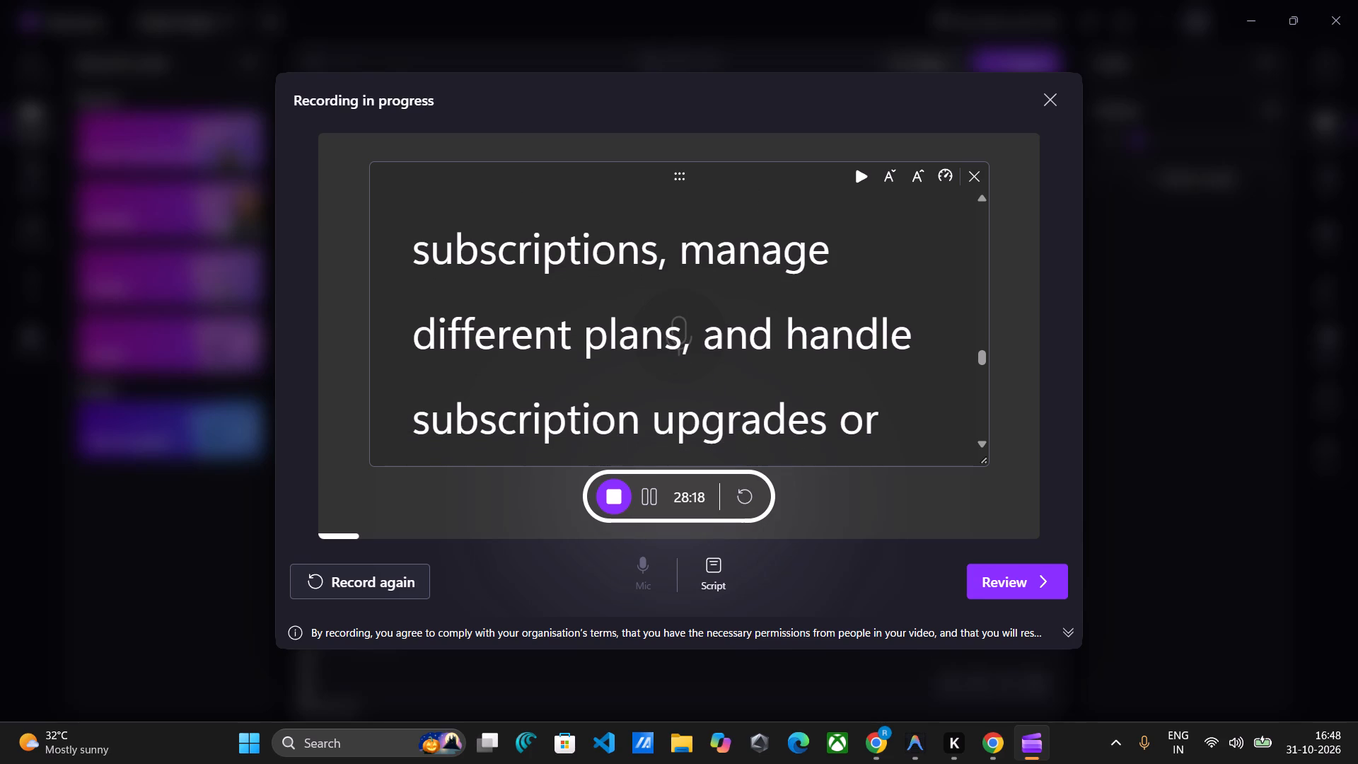
scroll(693, 402, down, 2)
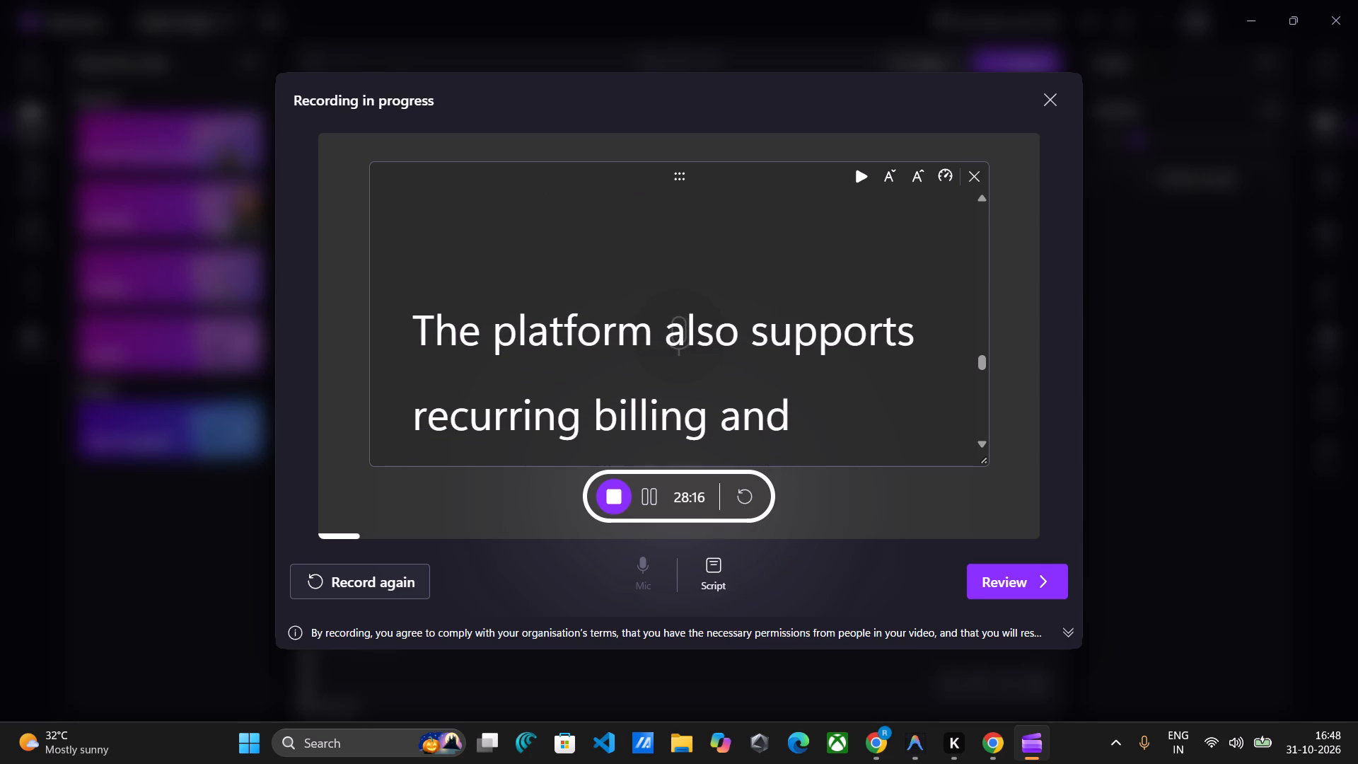
scroll(693, 402, down, 1)
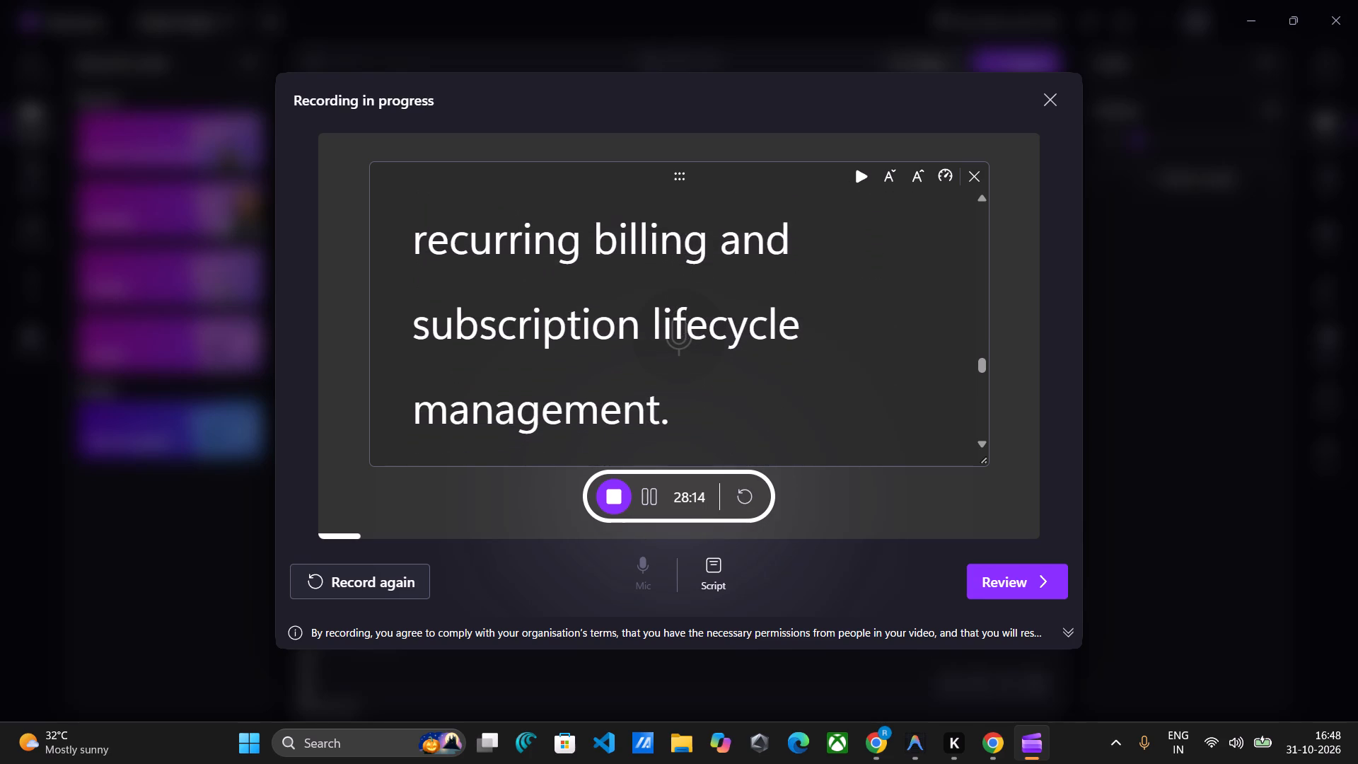
Record the "Scene 8 – Customer Management" narration, following the script through the customer directory and customer details text.
scroll(693, 402, down, 2)
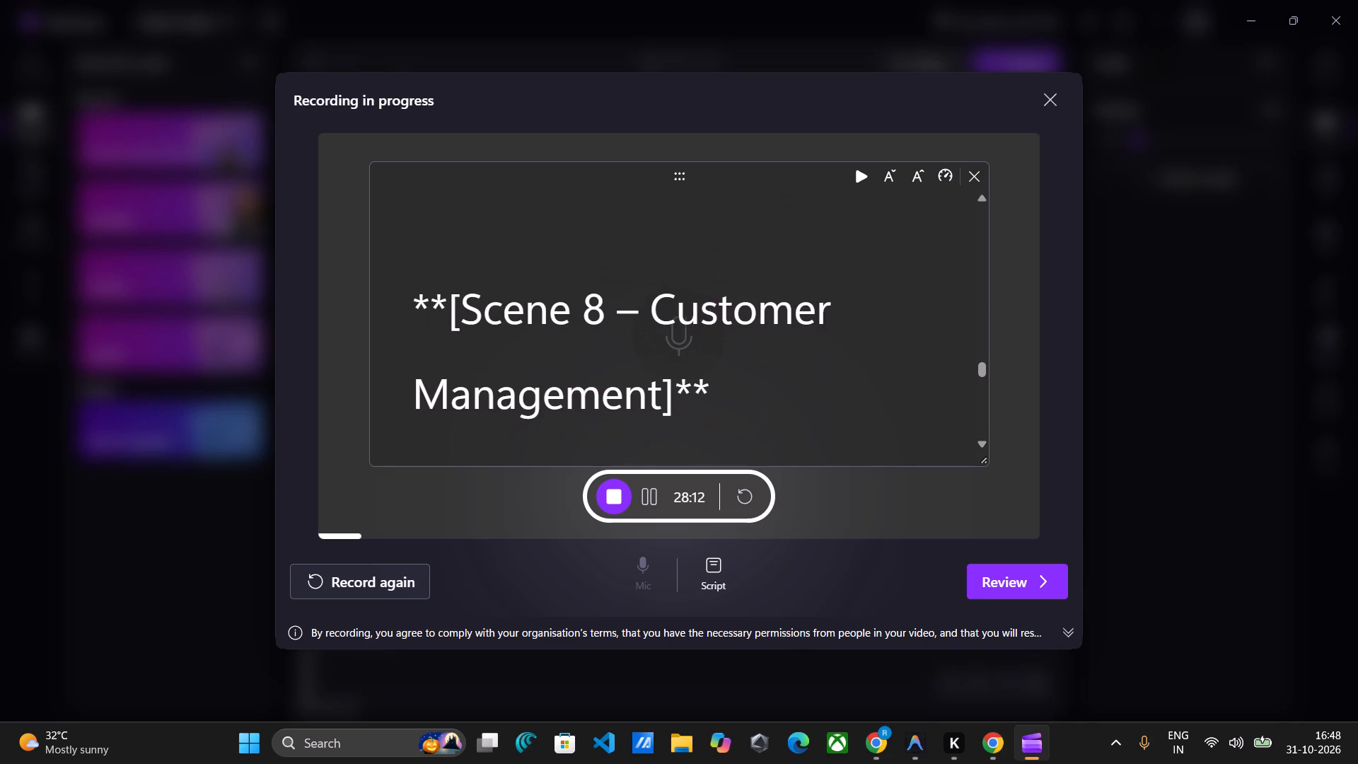
scroll(693, 402, down, 1)
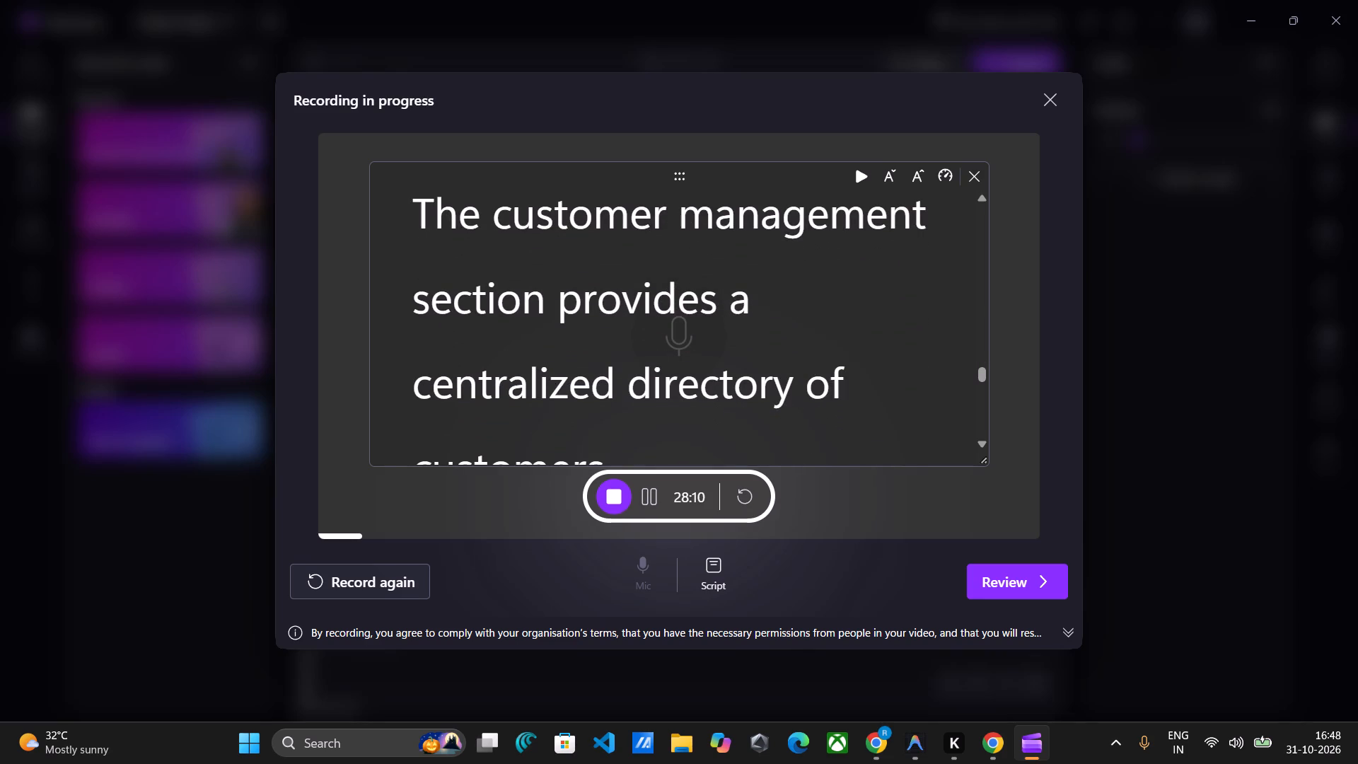
scroll(693, 402, down, 2)
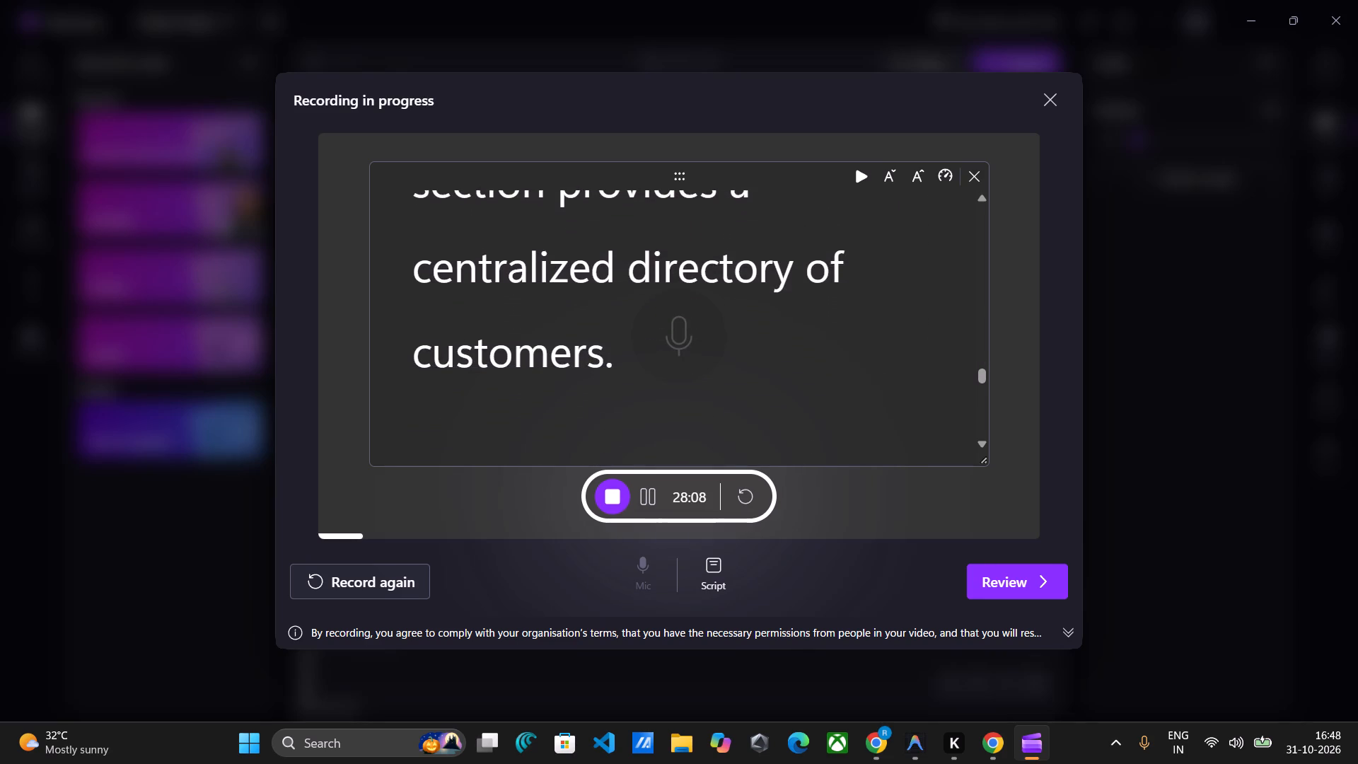
scroll(693, 402, down, 1)
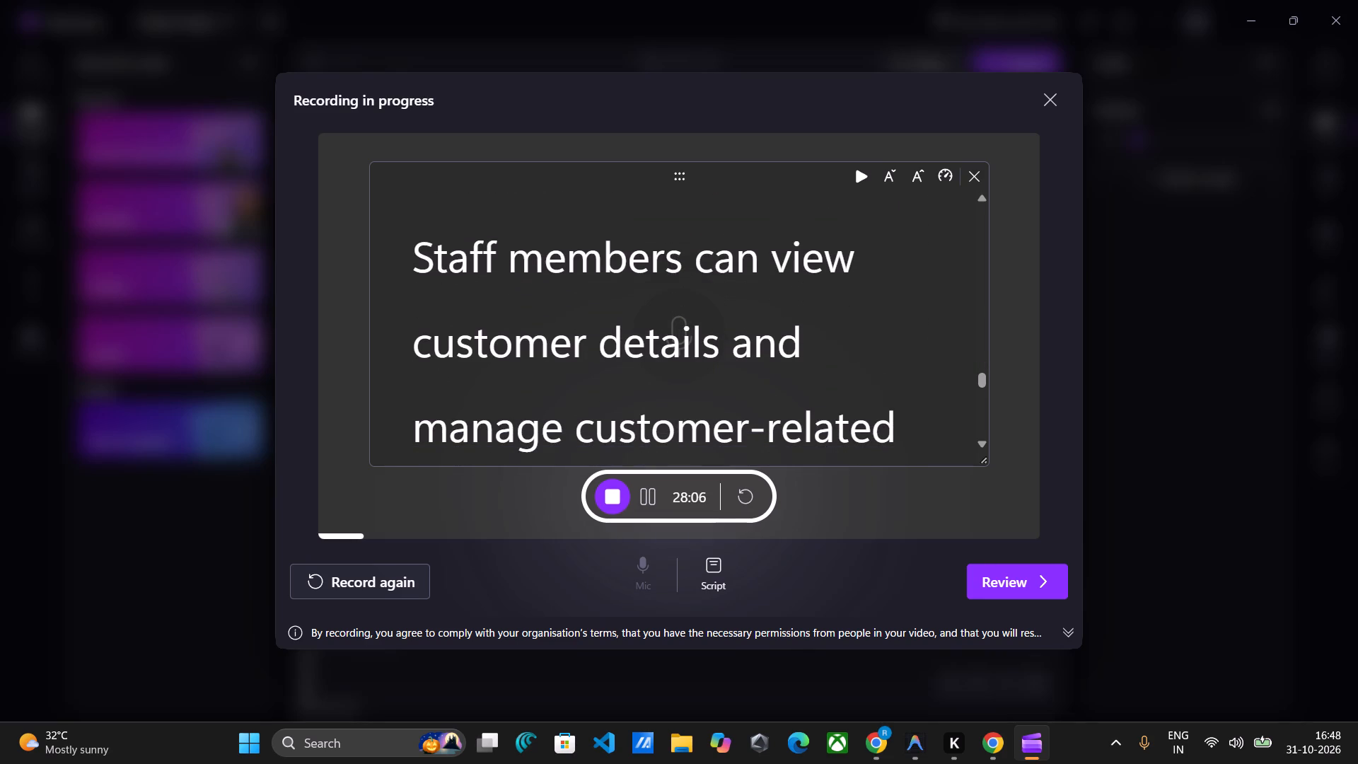
scroll(693, 402, down, 1)
Record the "Scene 9 – Customer Self-Service Portal" narration, following the script through subscription reviews, upcoming renewals, invoice history and reduced manual support.
scroll(693, 402, down, 3)
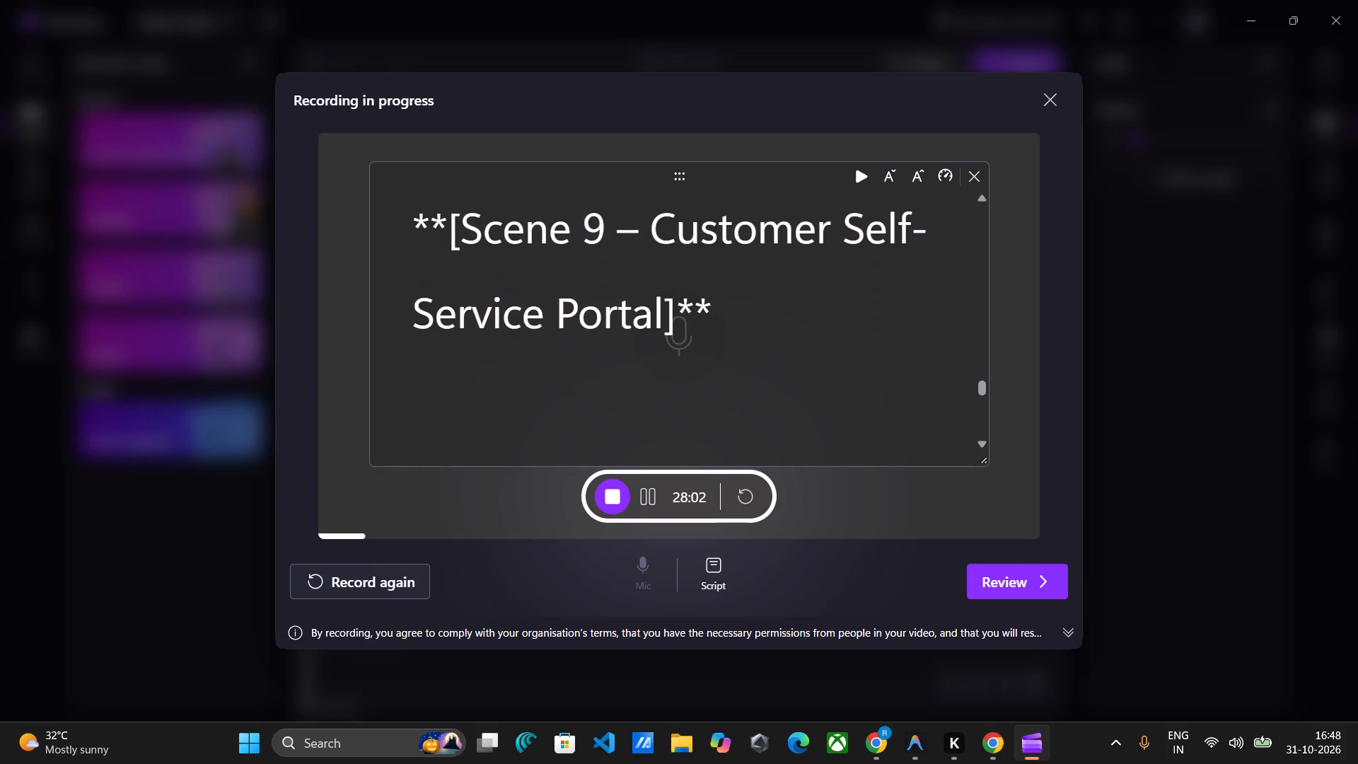
scroll(693, 402, down, 2)
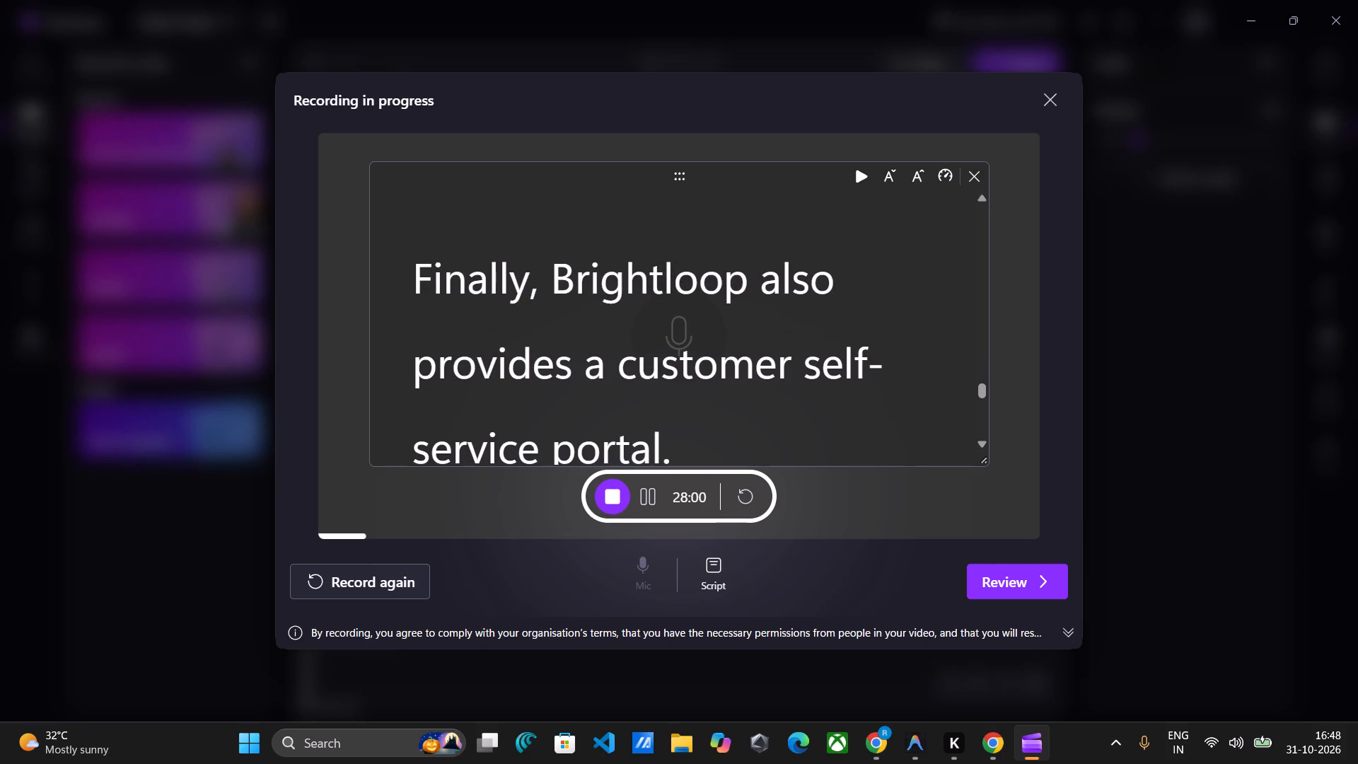
scroll(693, 402, down, 3)
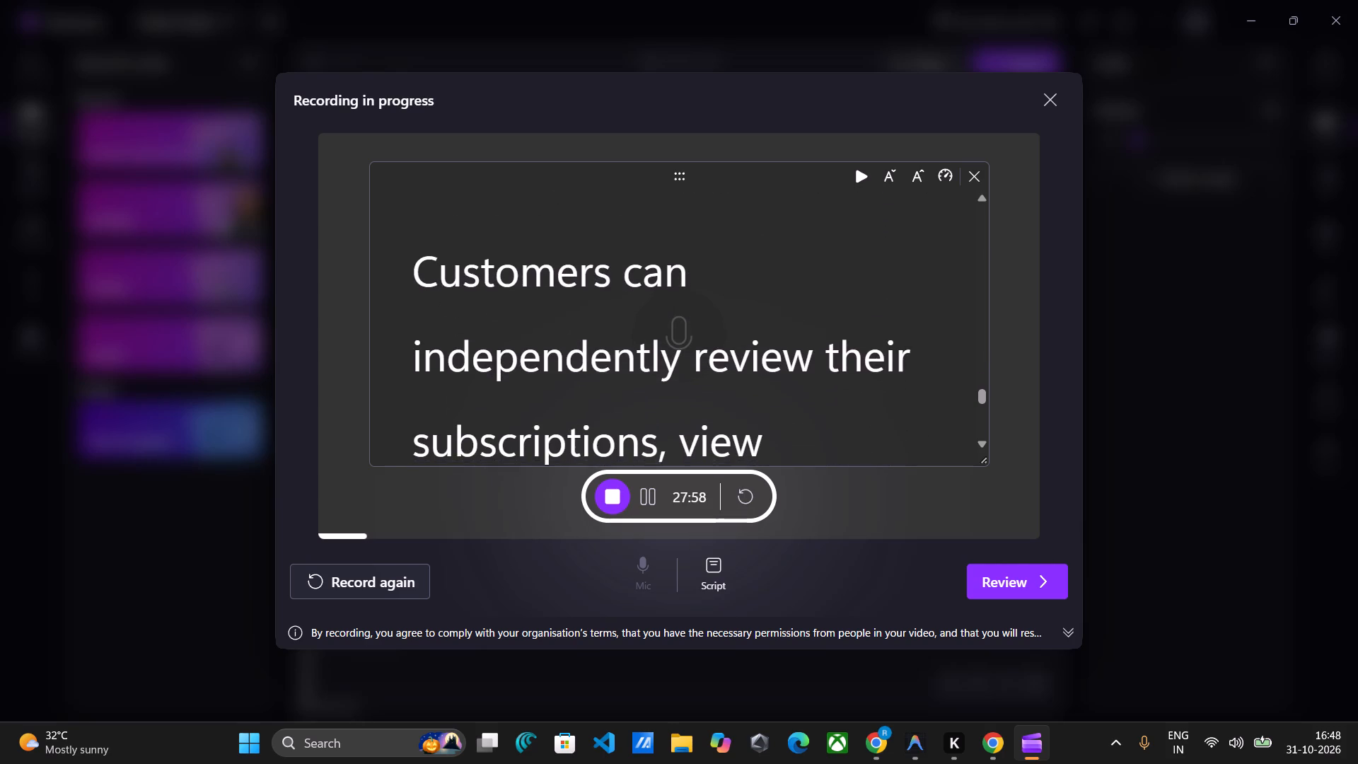
scroll(693, 402, down, 1)
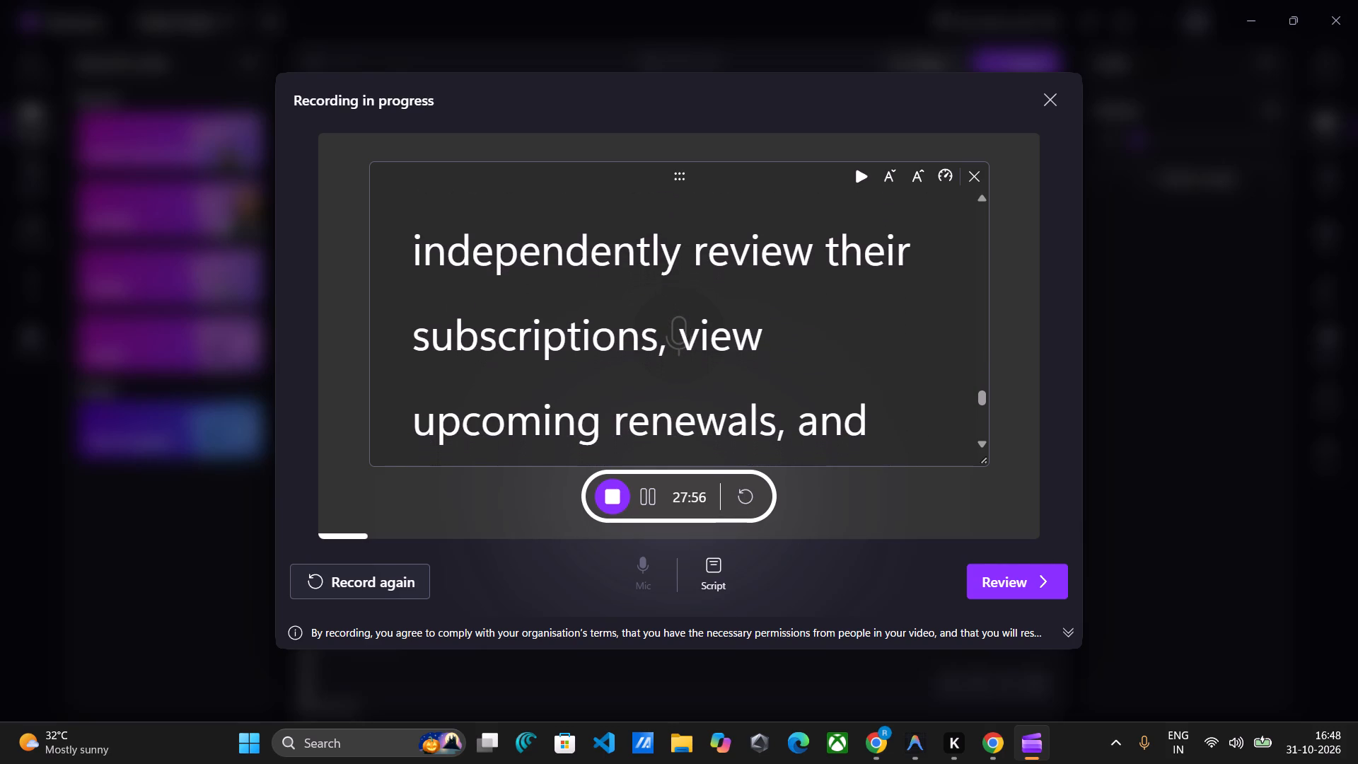
scroll(693, 402, down, 2)
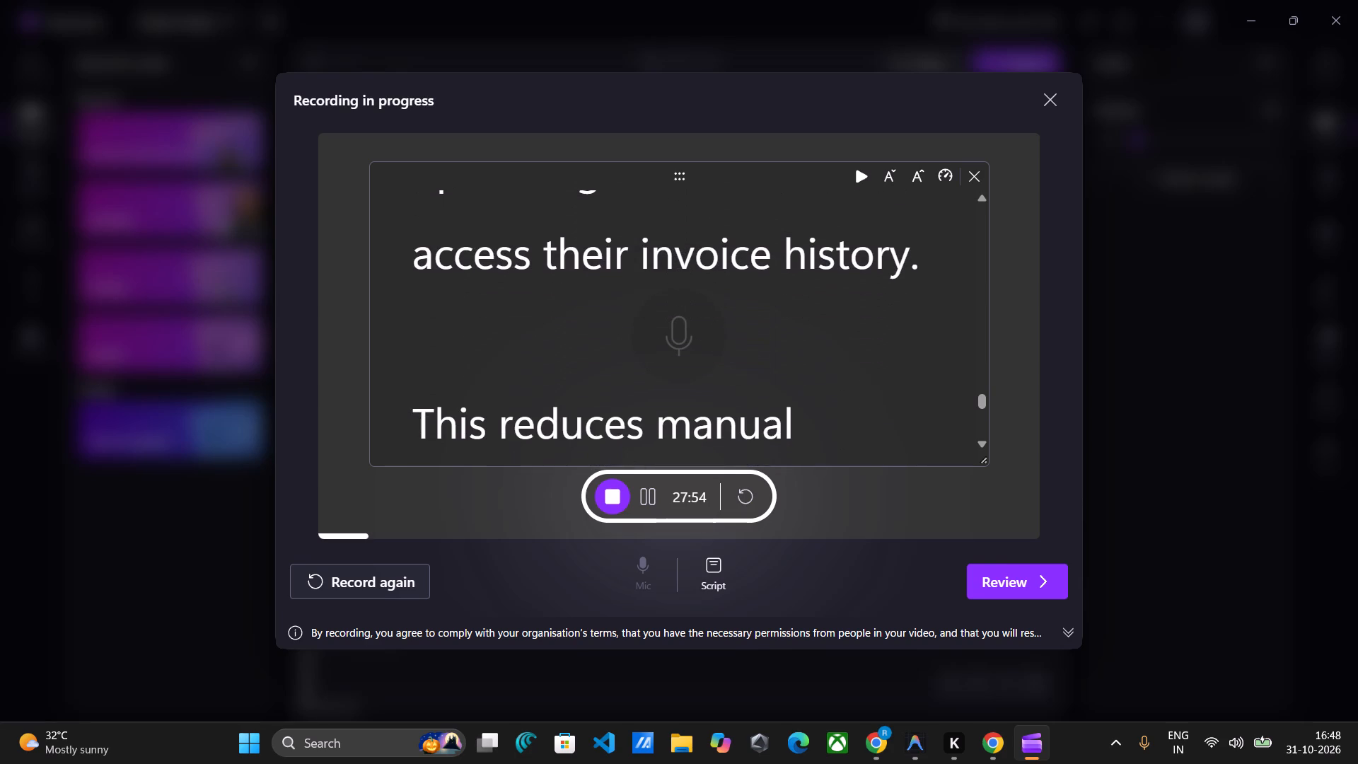
scroll(693, 402, down, 1)
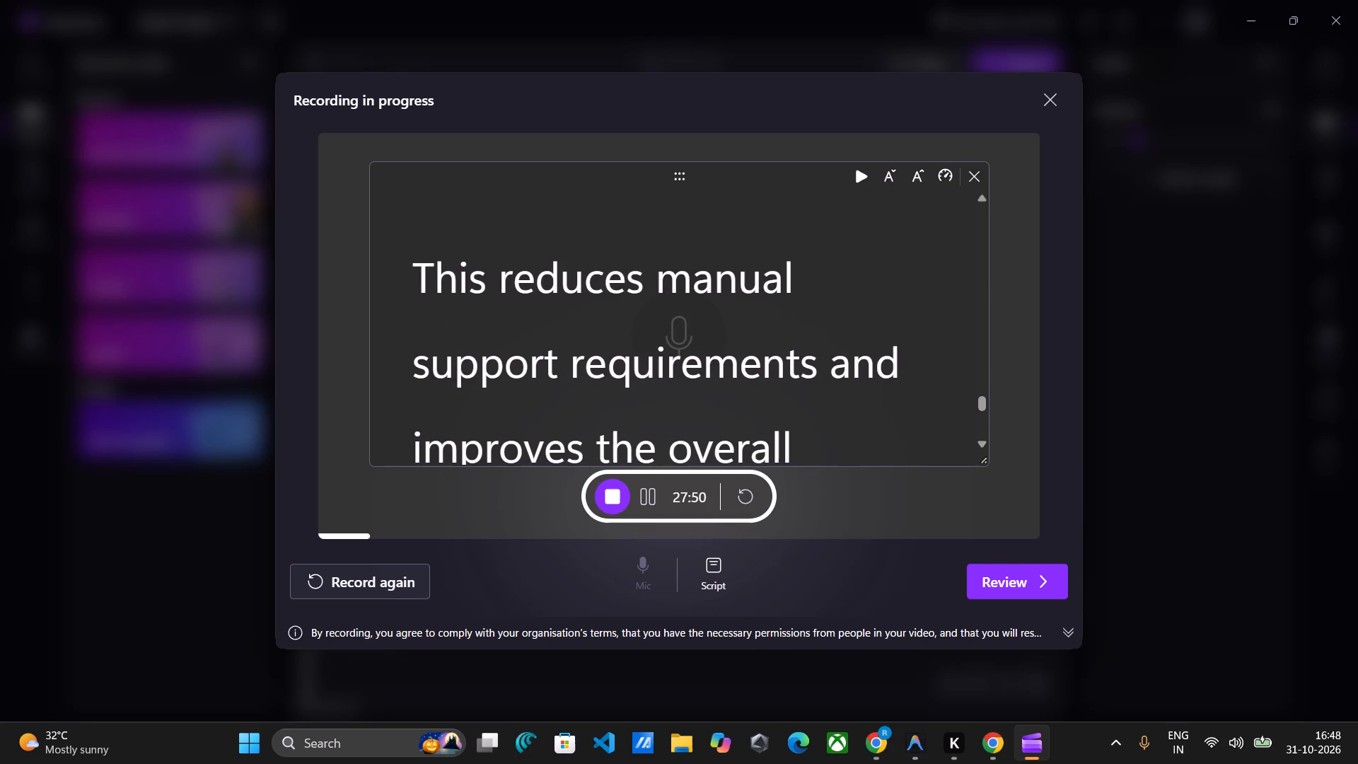
Record the closing narration from "By combining automated billing" through "Thank you for watching!" and stop the voiceover recording.
scroll(693, 402, down, 3)
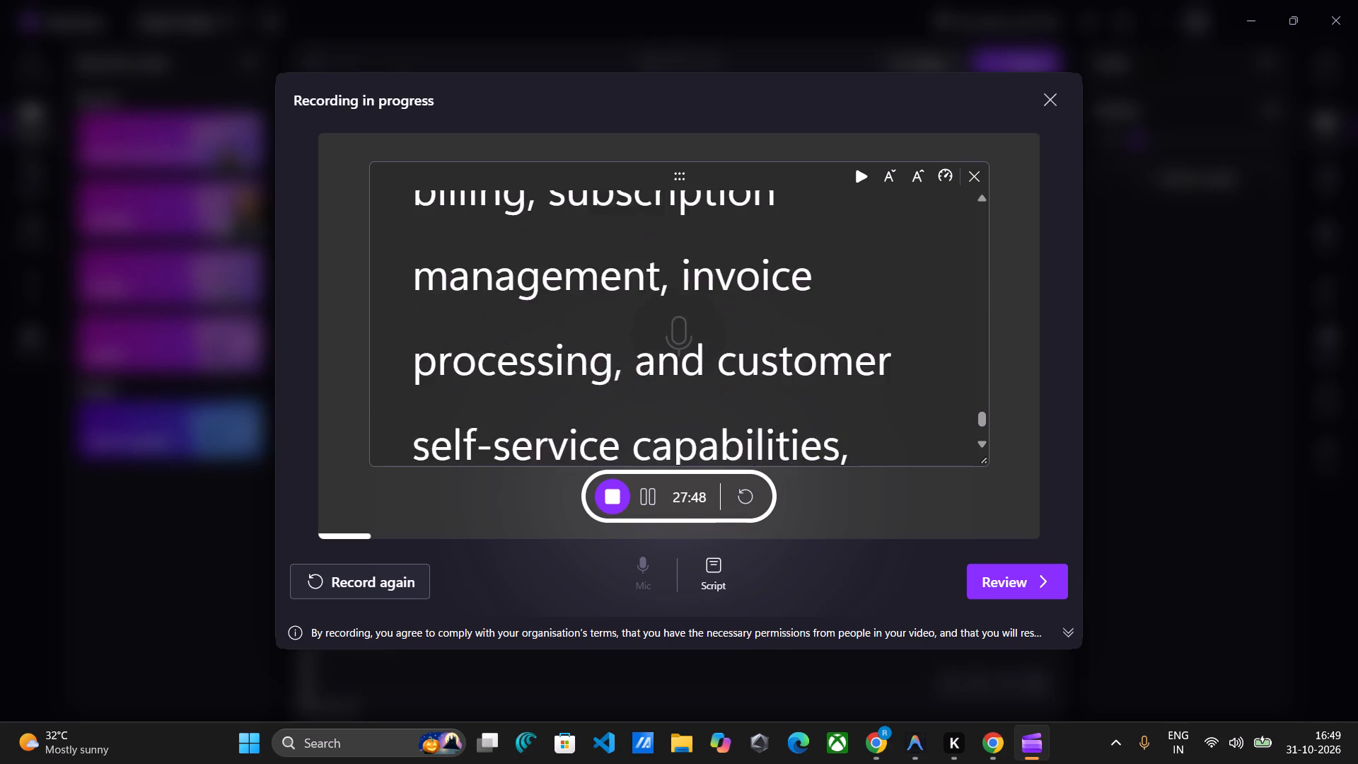
scroll(693, 402, up, 1)
scroll(693, 402, down, 2)
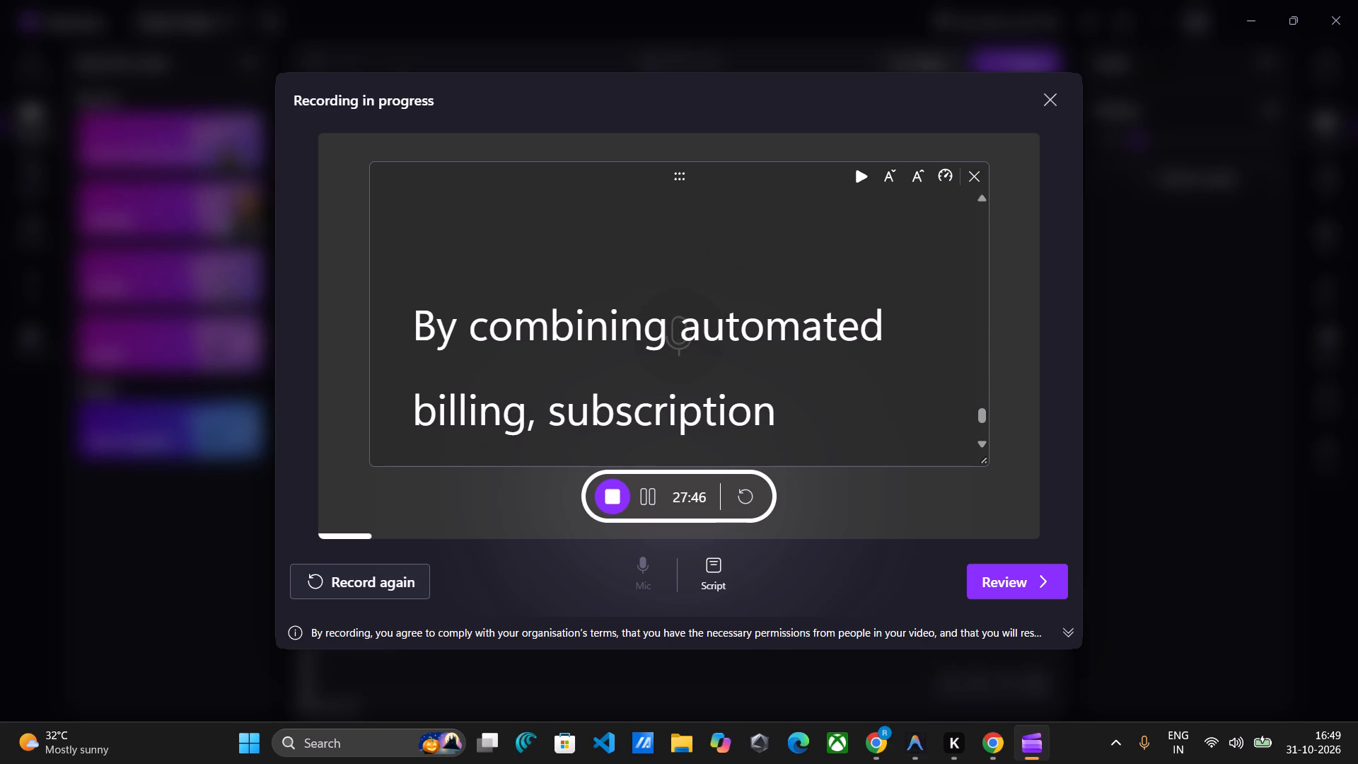
scroll(693, 402, down, 2)
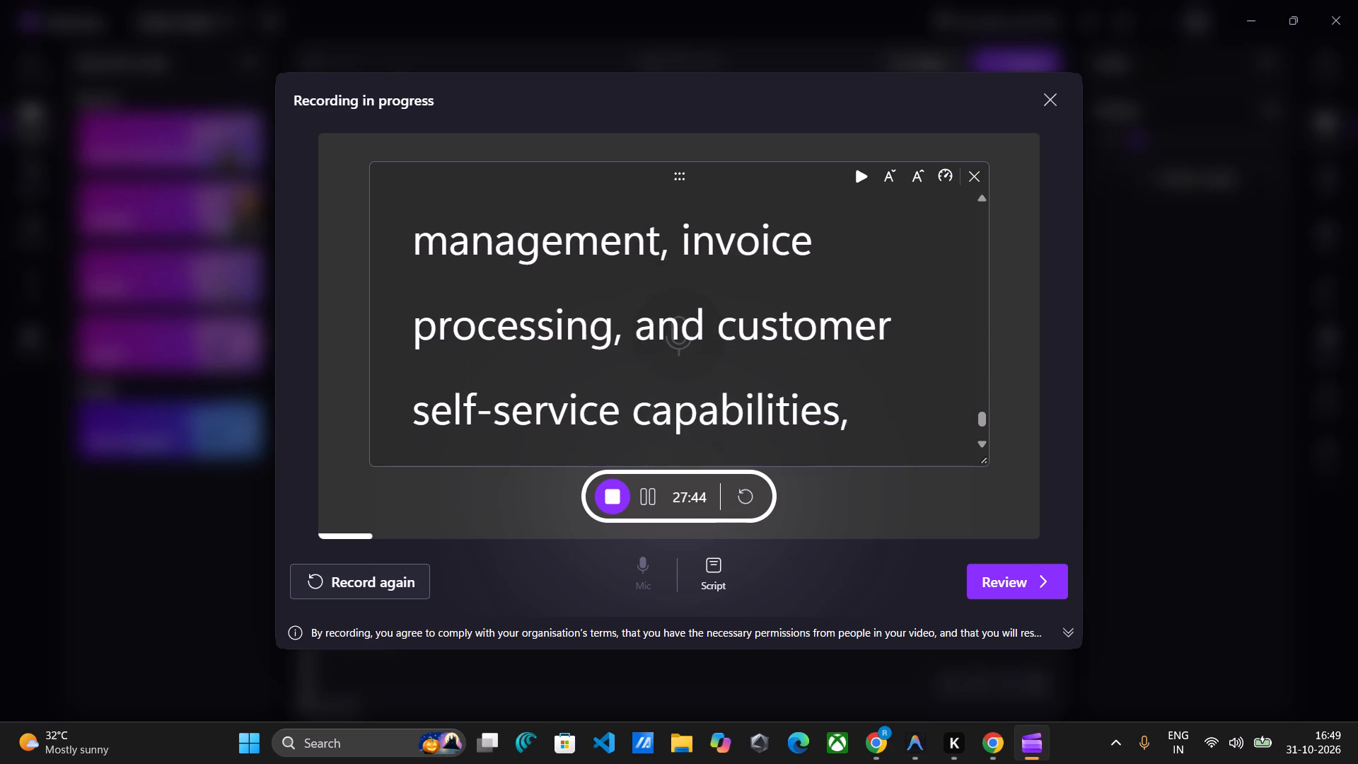
scroll(693, 402, down, 2)
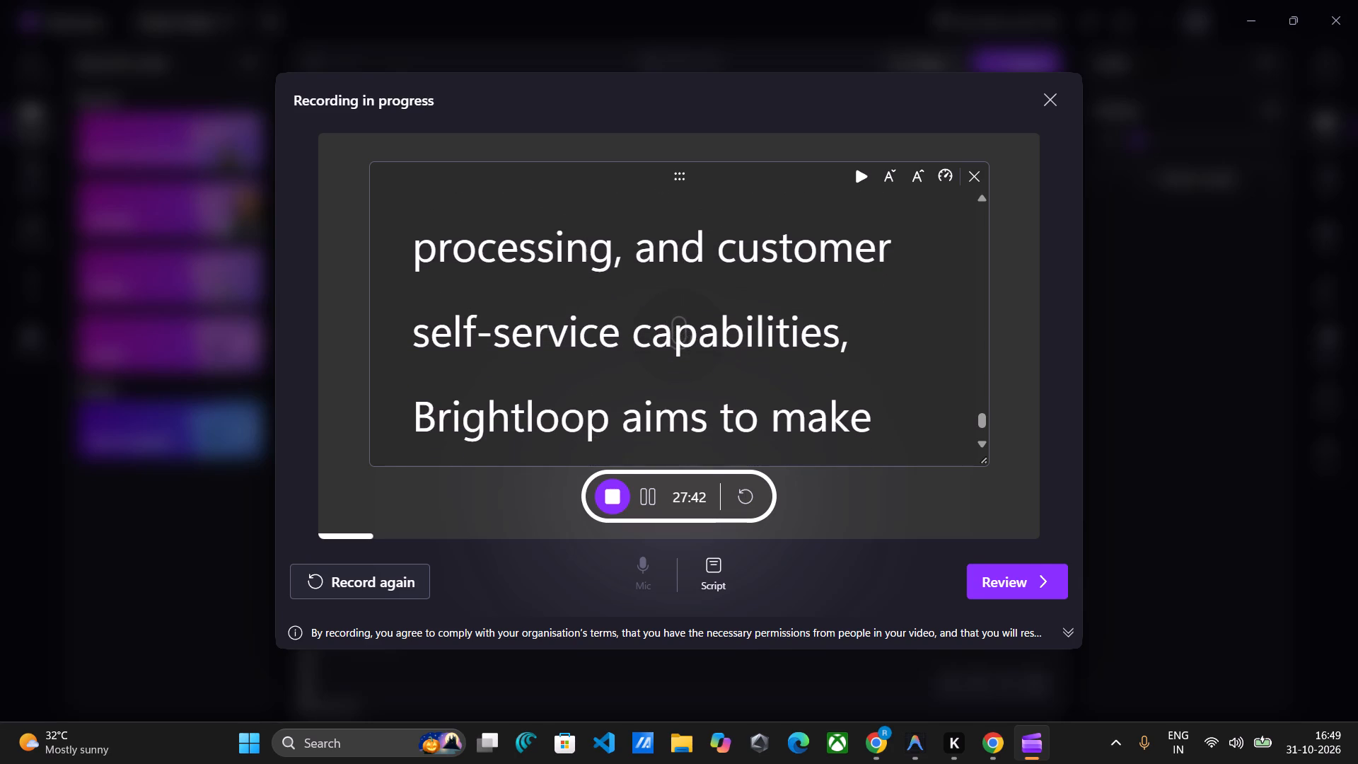
scroll(693, 402, down, 1)
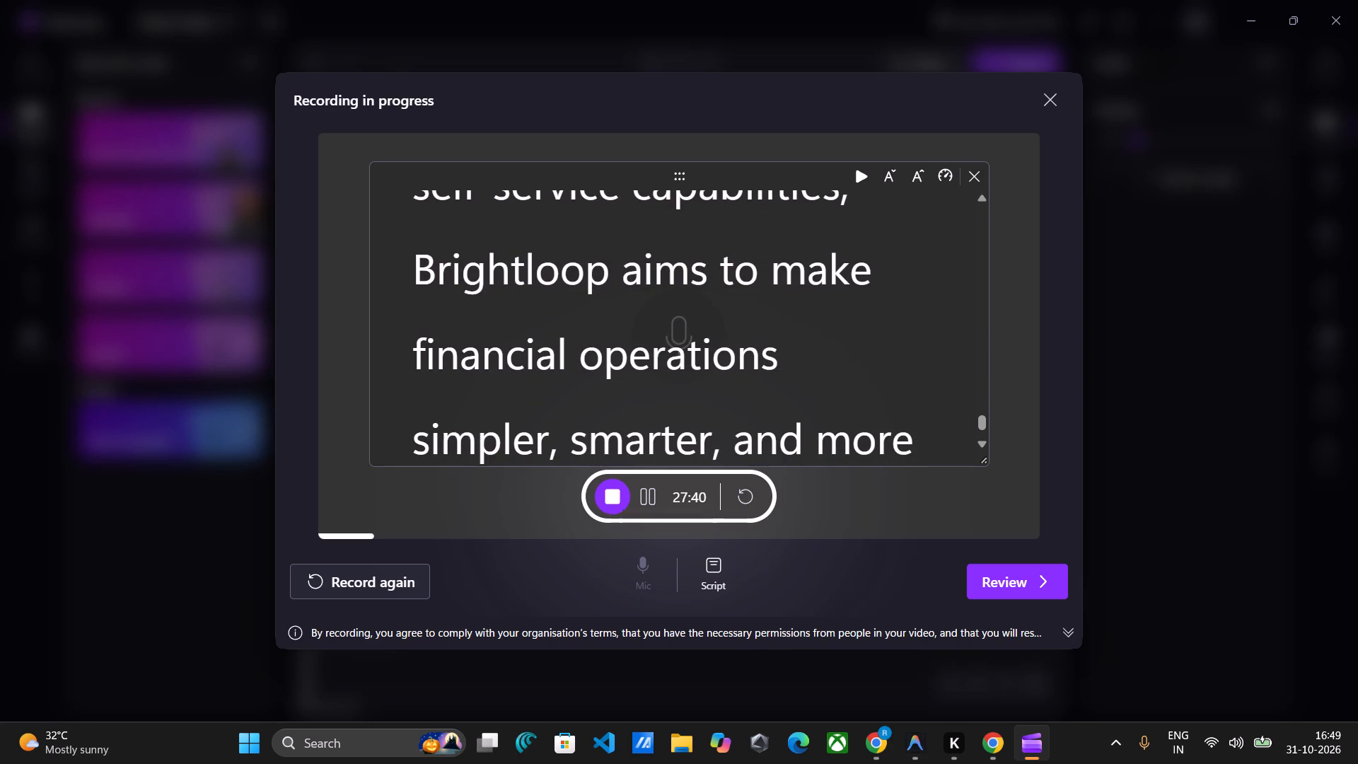
scroll(693, 402, down, 1)
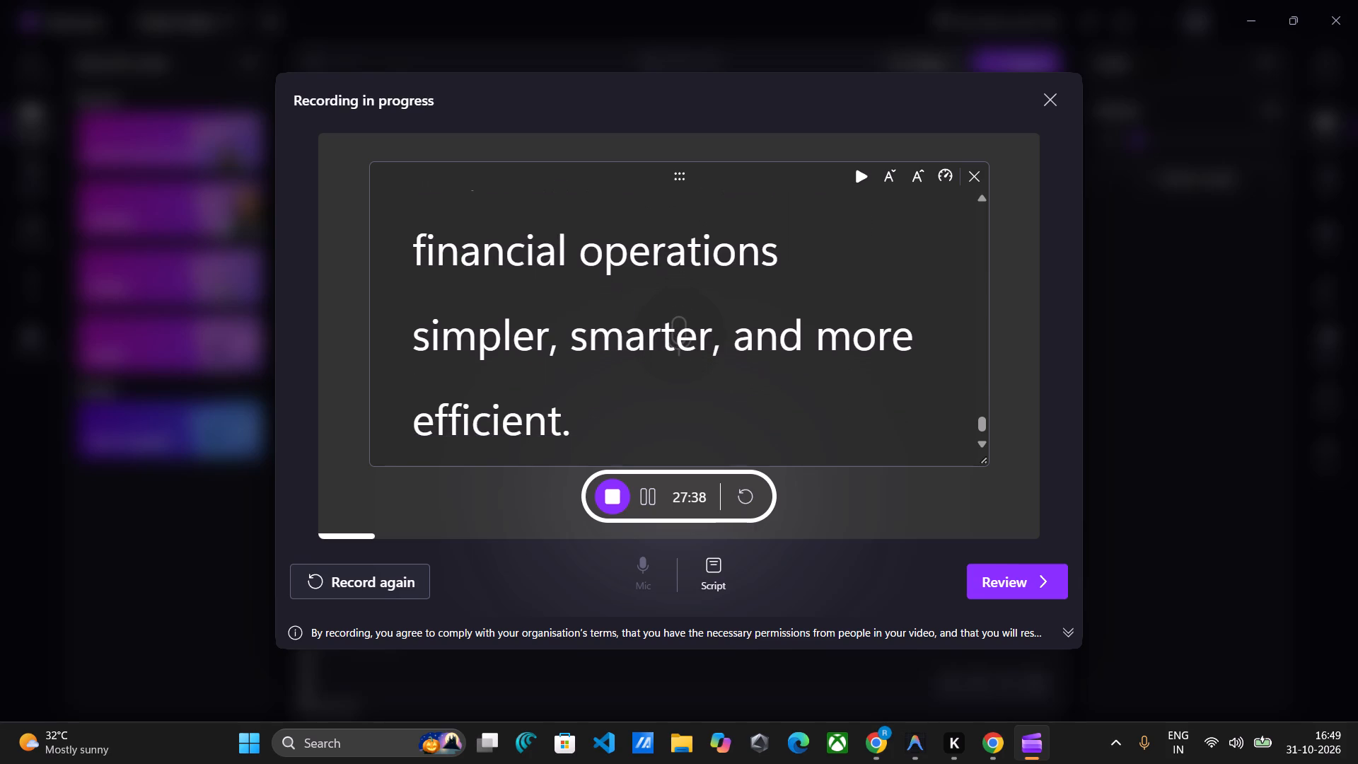
scroll(693, 402, down, 1)
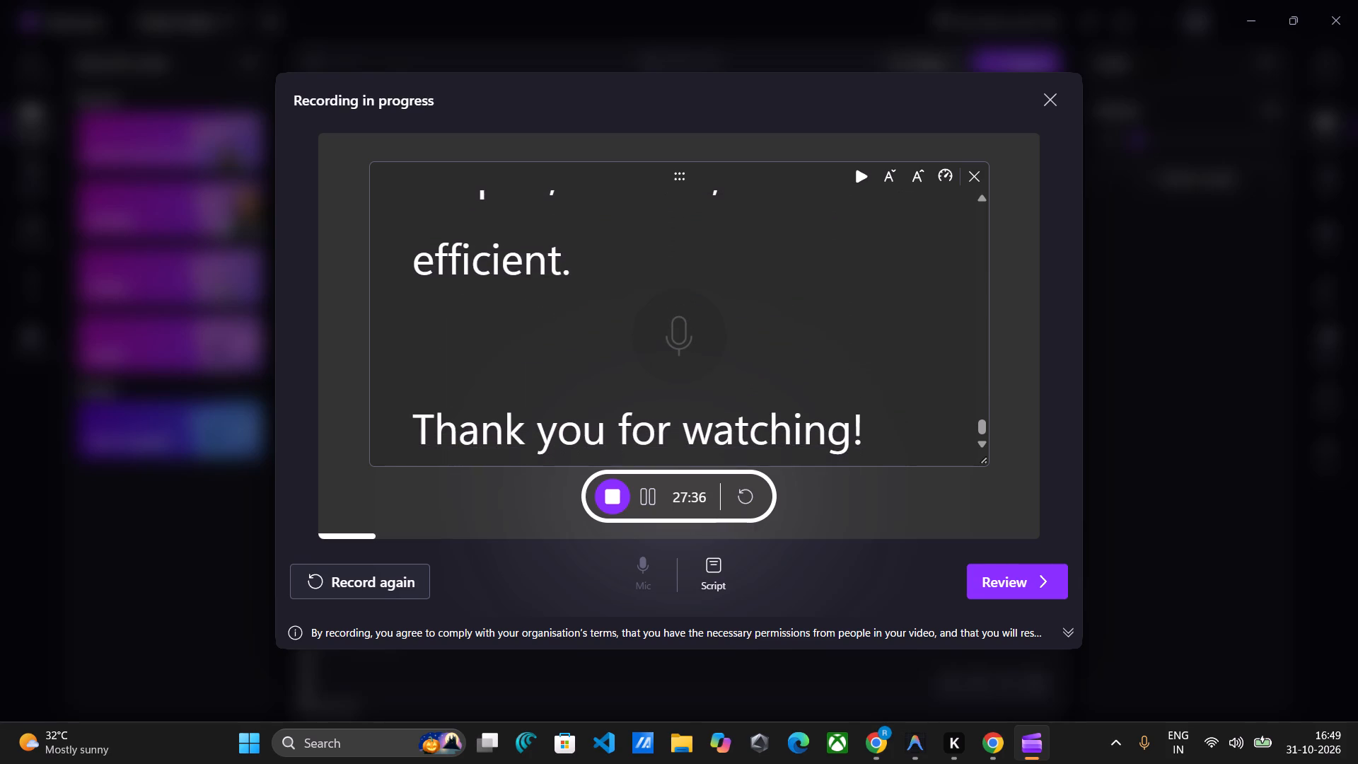
scroll(693, 402, down, 1)
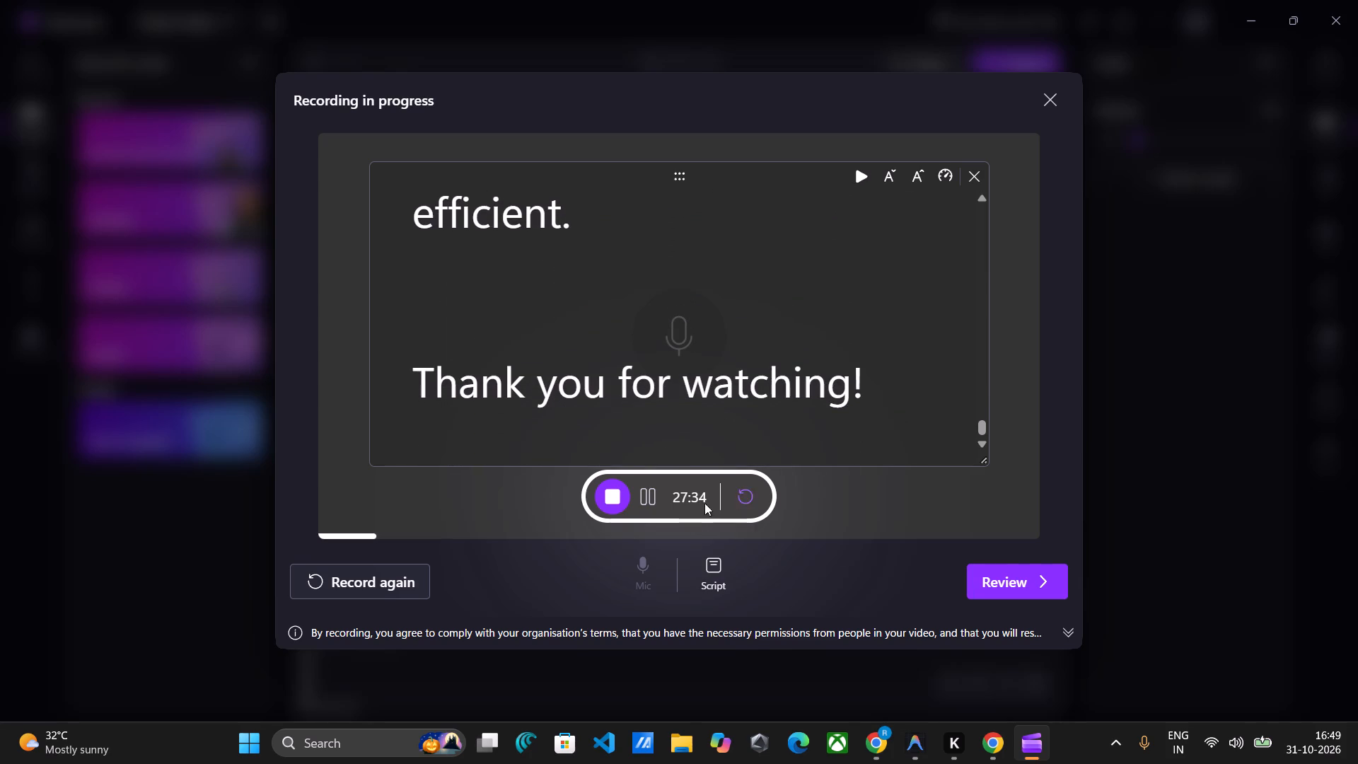
click(597, 498)
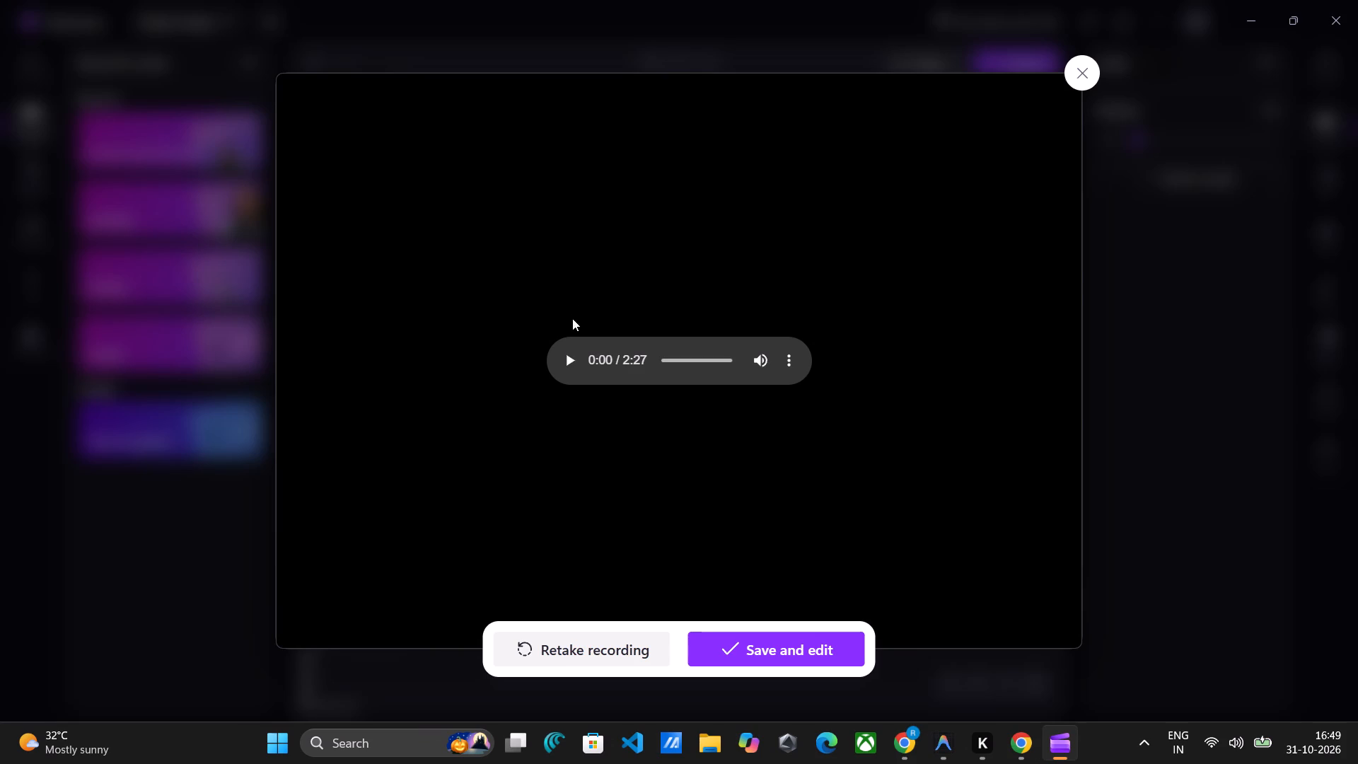
Play back the start of the voiceover recording, keep the take and save it into the project for editing.
click(564, 368)
click(762, 353)
click(762, 353)
click(789, 356)
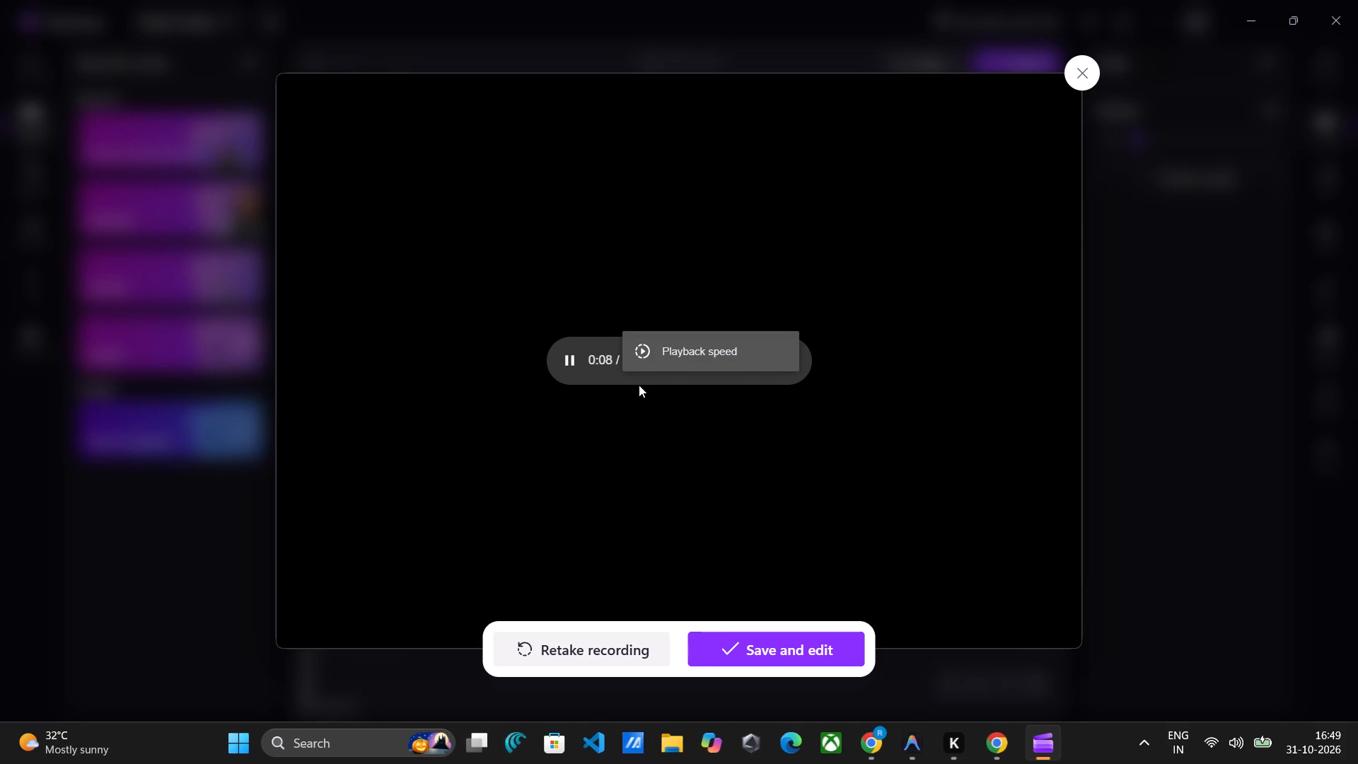
click(789, 650)
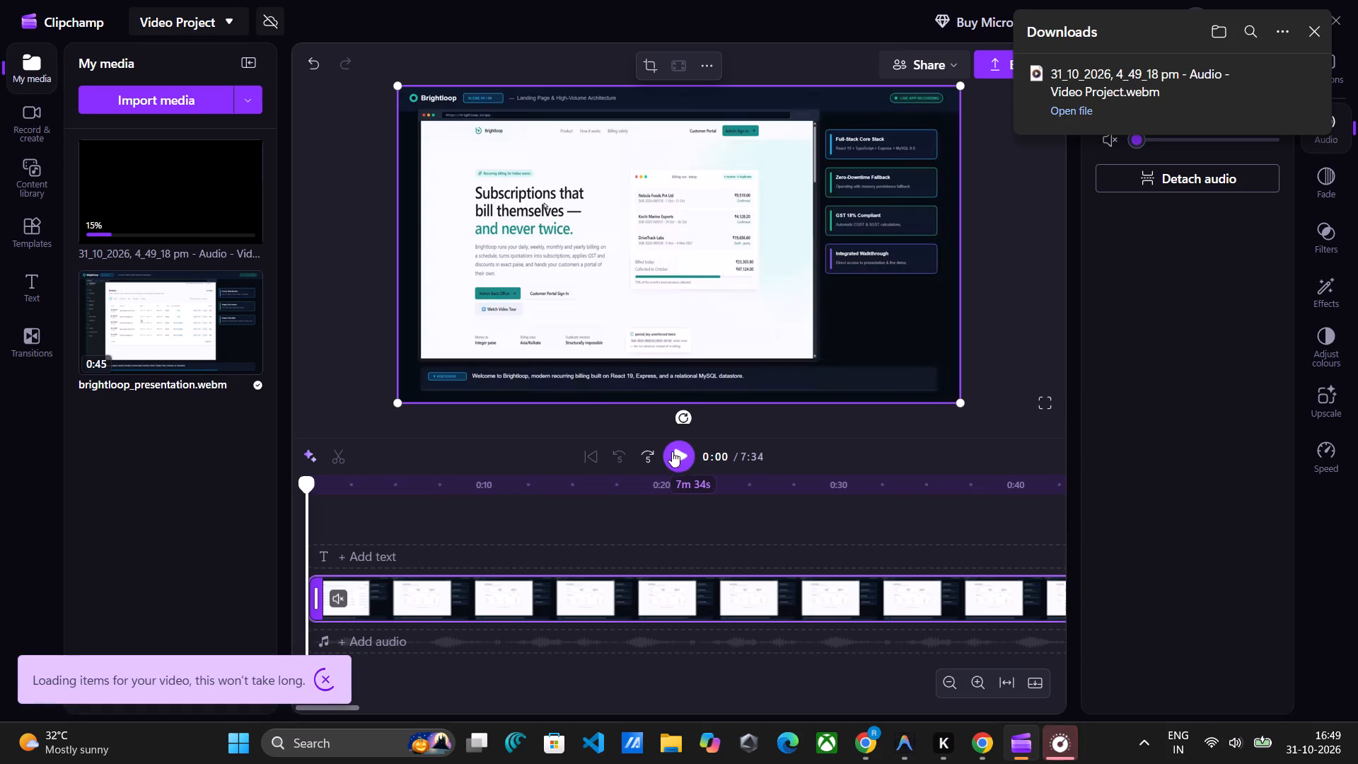
Move the voiceover clip from after the video's end to beneath the video, starting at about 0:45.
click(675, 453)
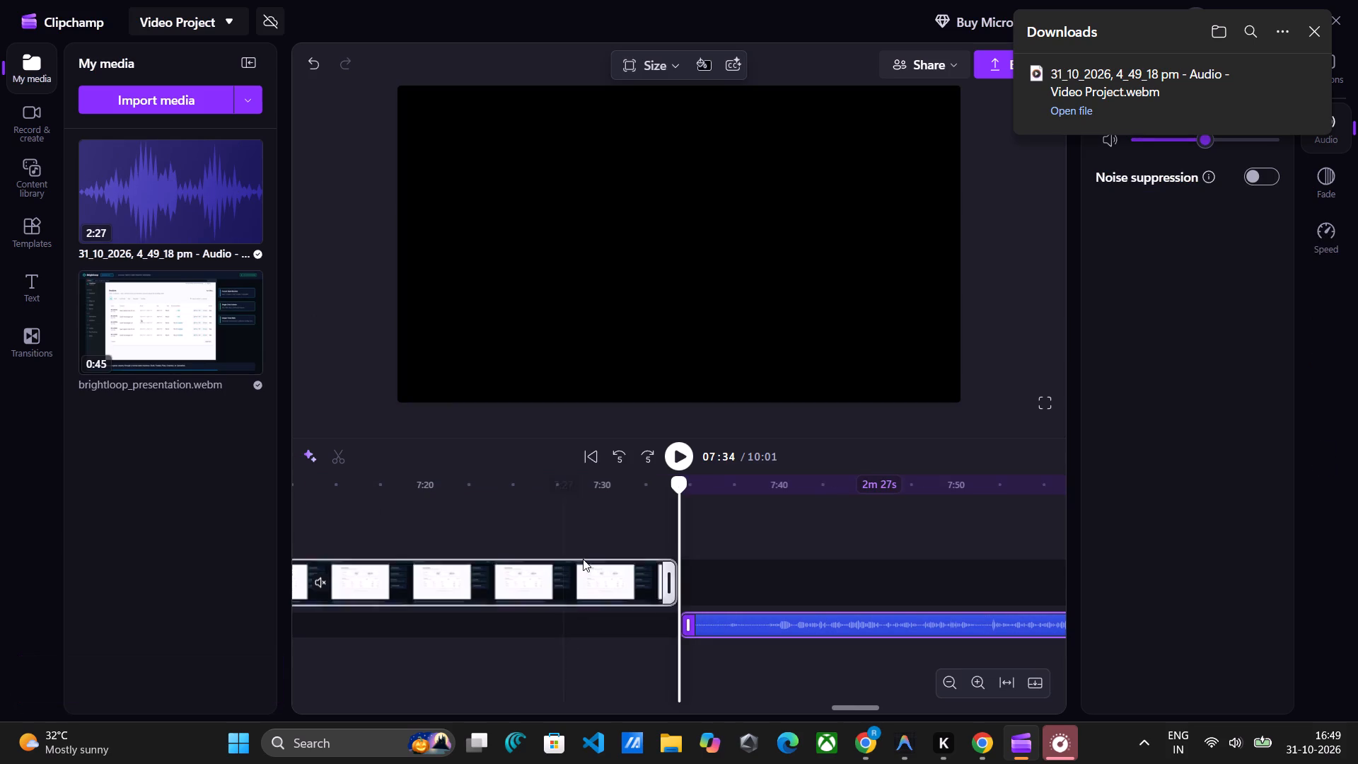
click(585, 583)
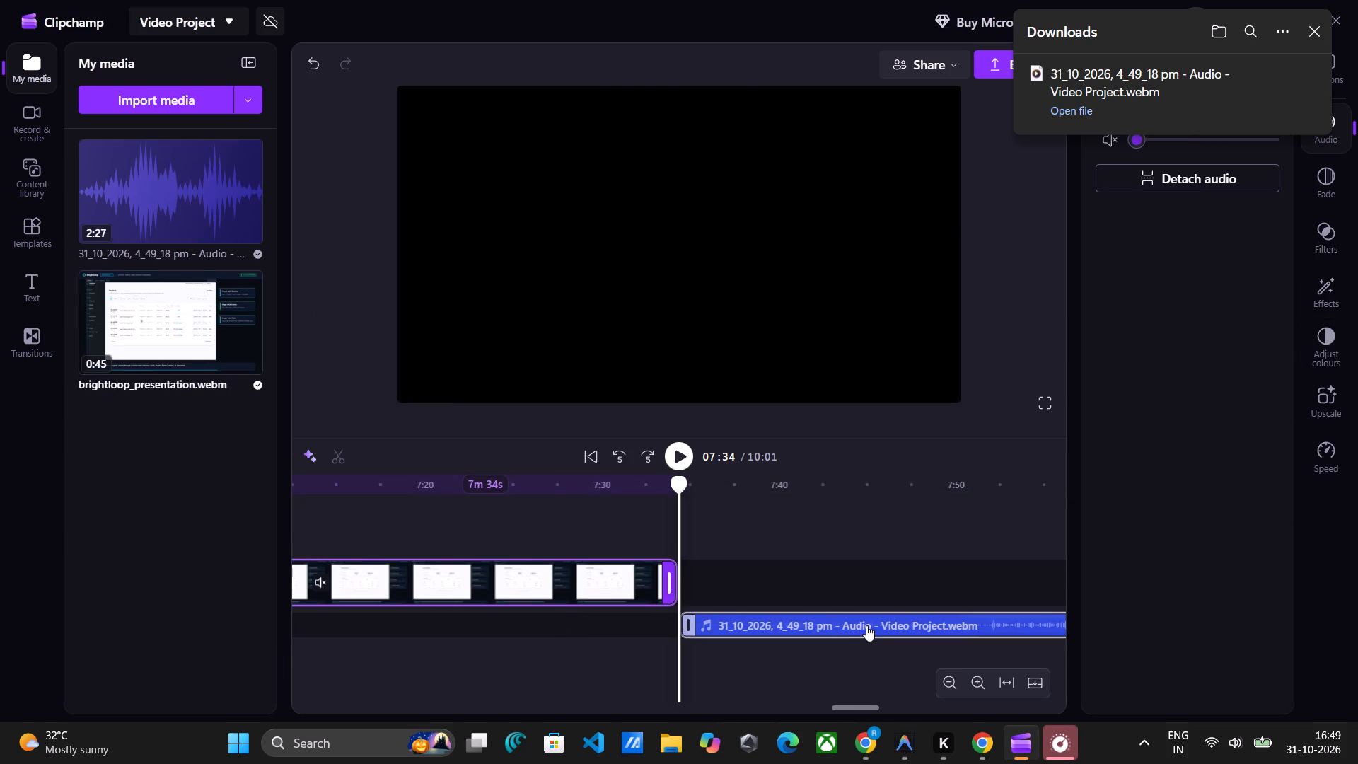
drag(866, 625, 422, 631)
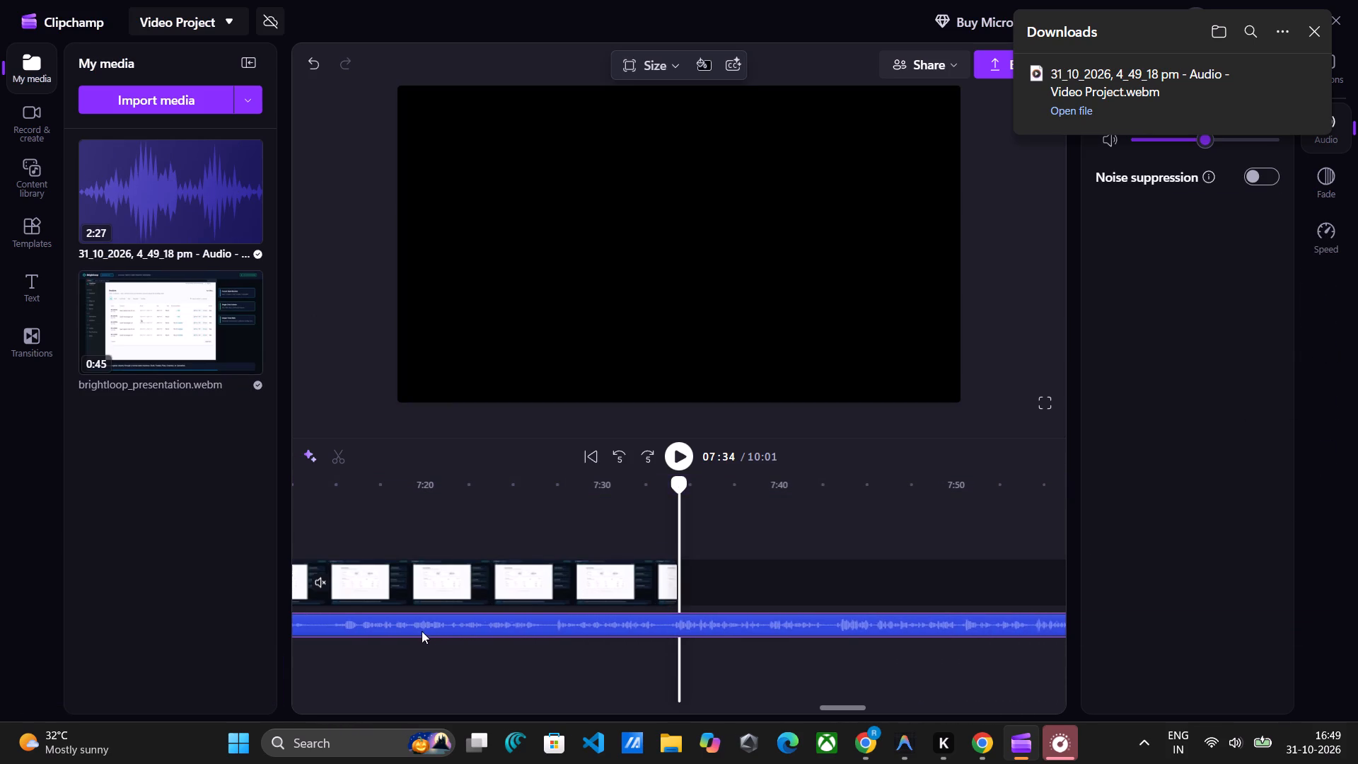
drag(422, 631, 128, 626)
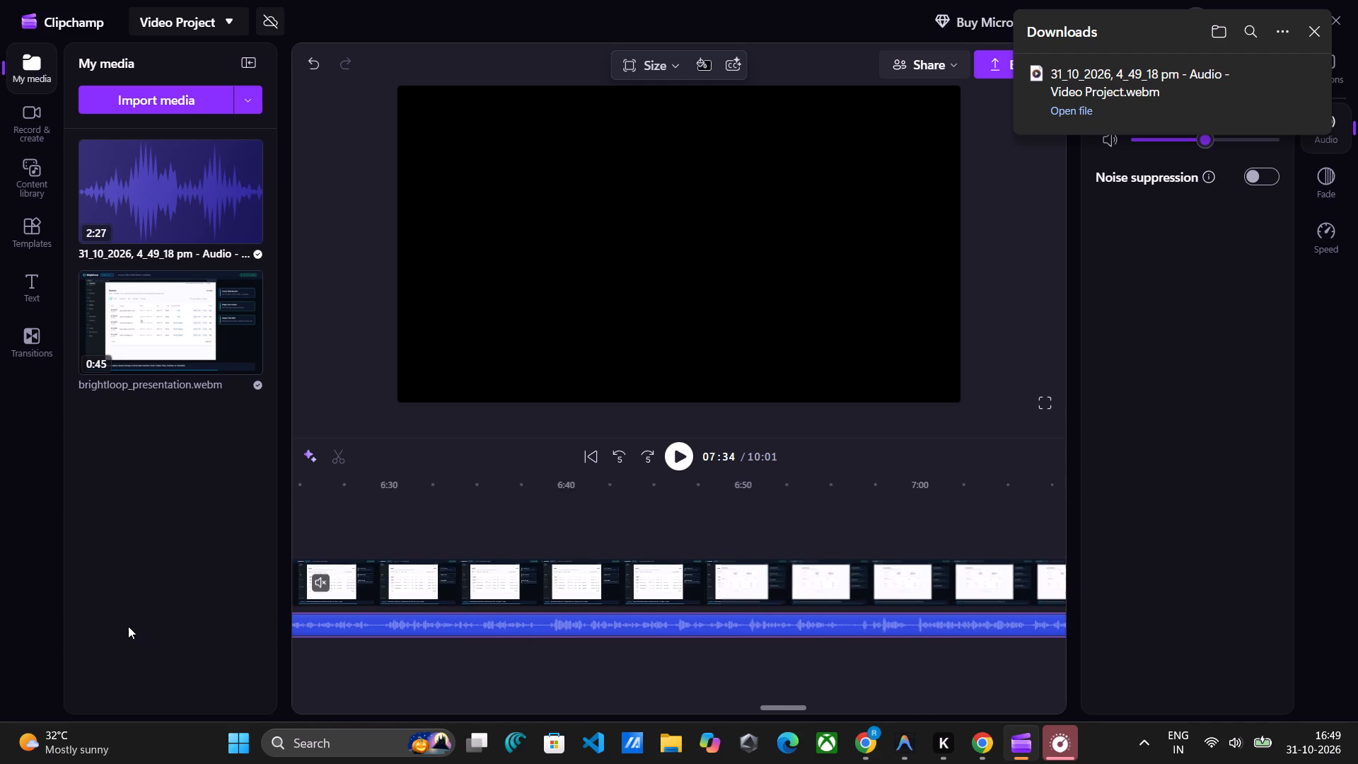
drag(128, 626, 0, 624)
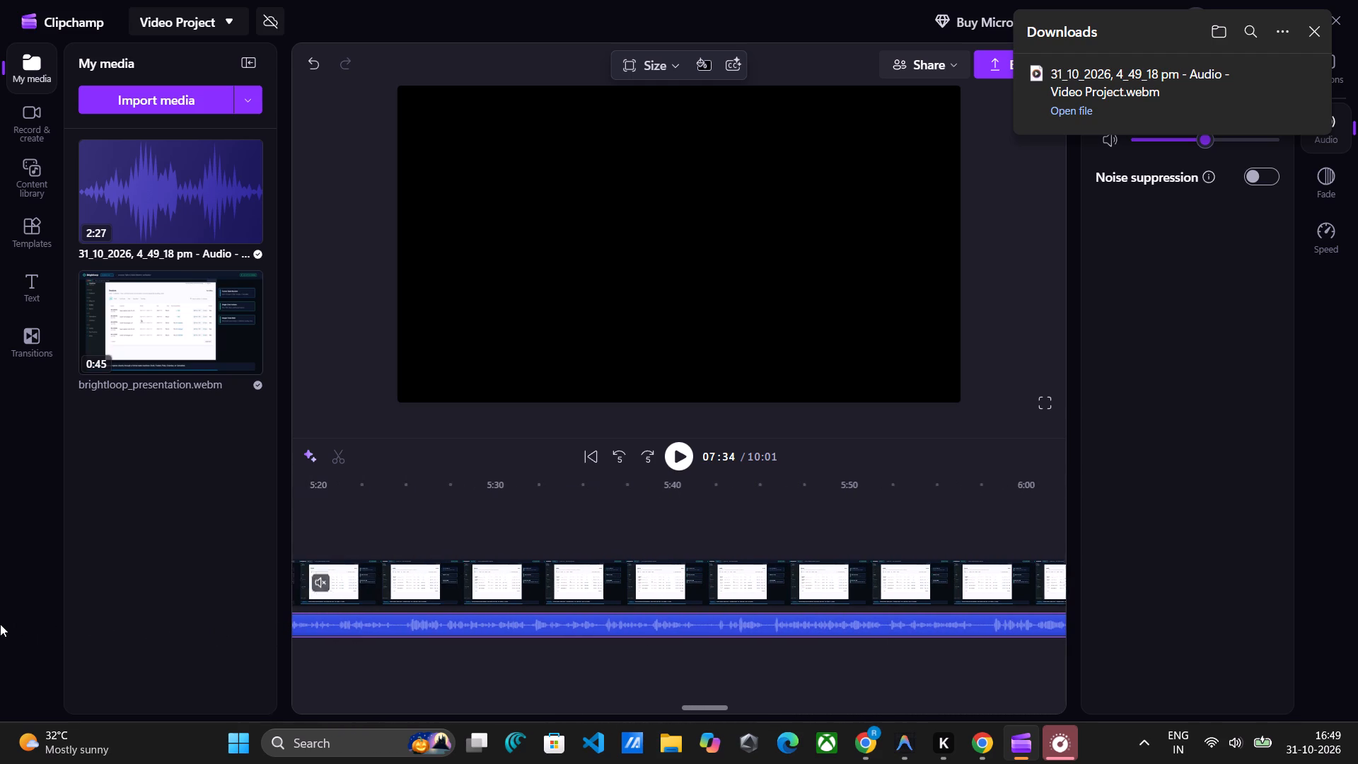
drag(0, 624, 0, 625)
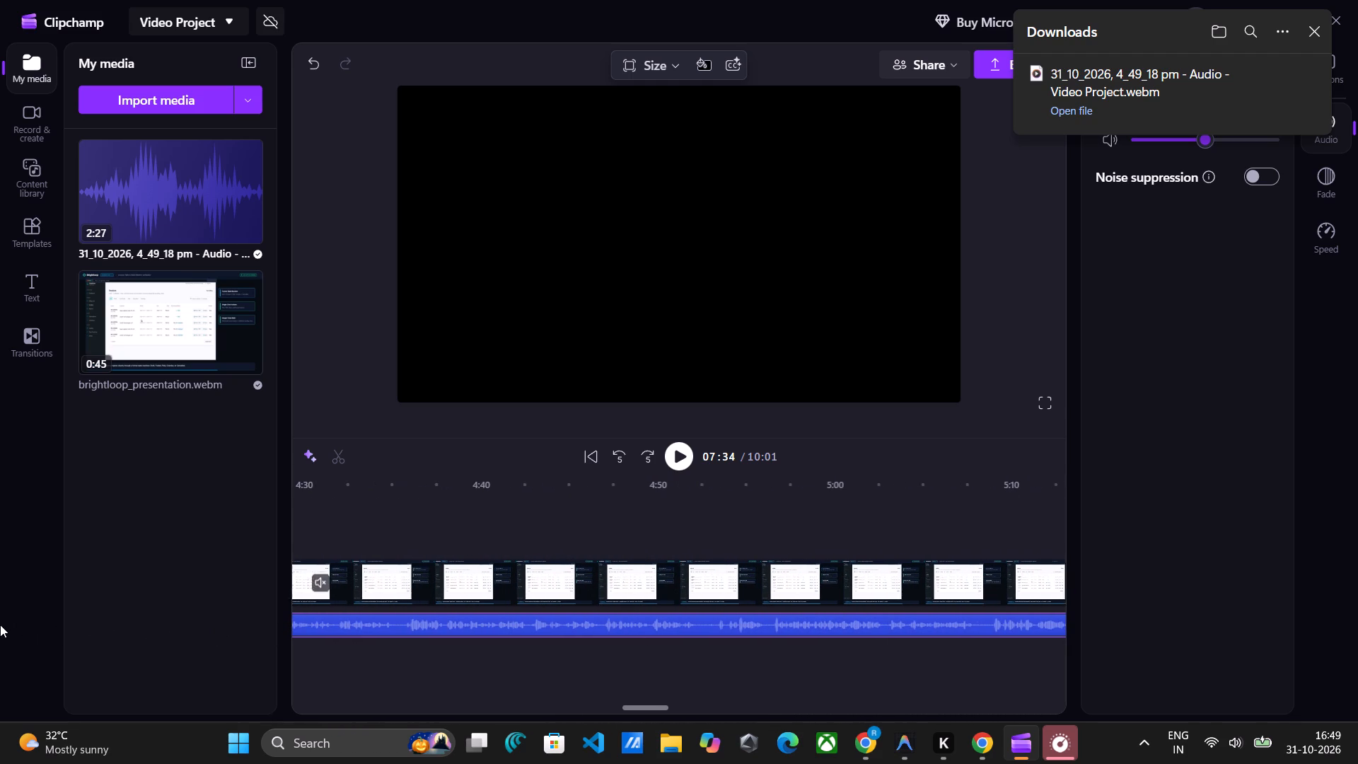
drag(0, 625, 0, 624)
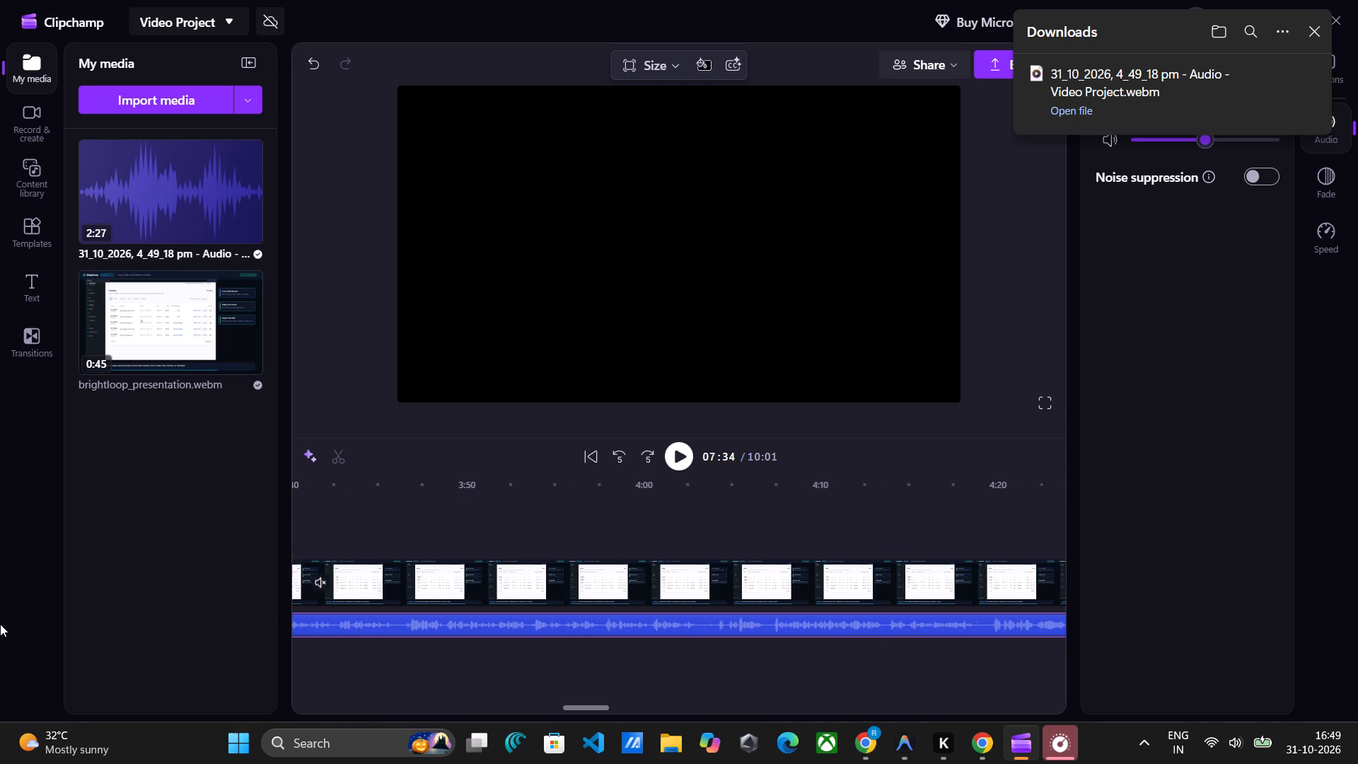
drag(0, 624, 0, 612)
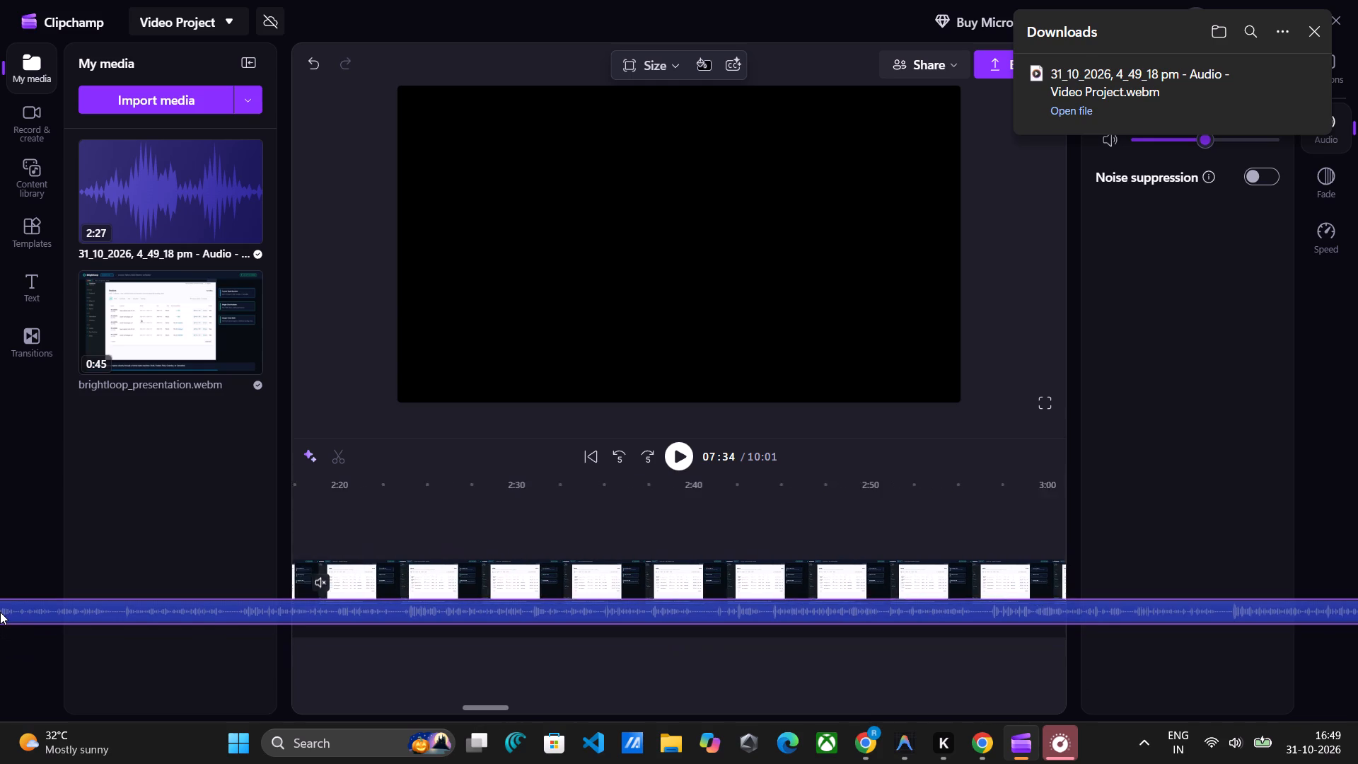
drag(0, 612, 1, 615)
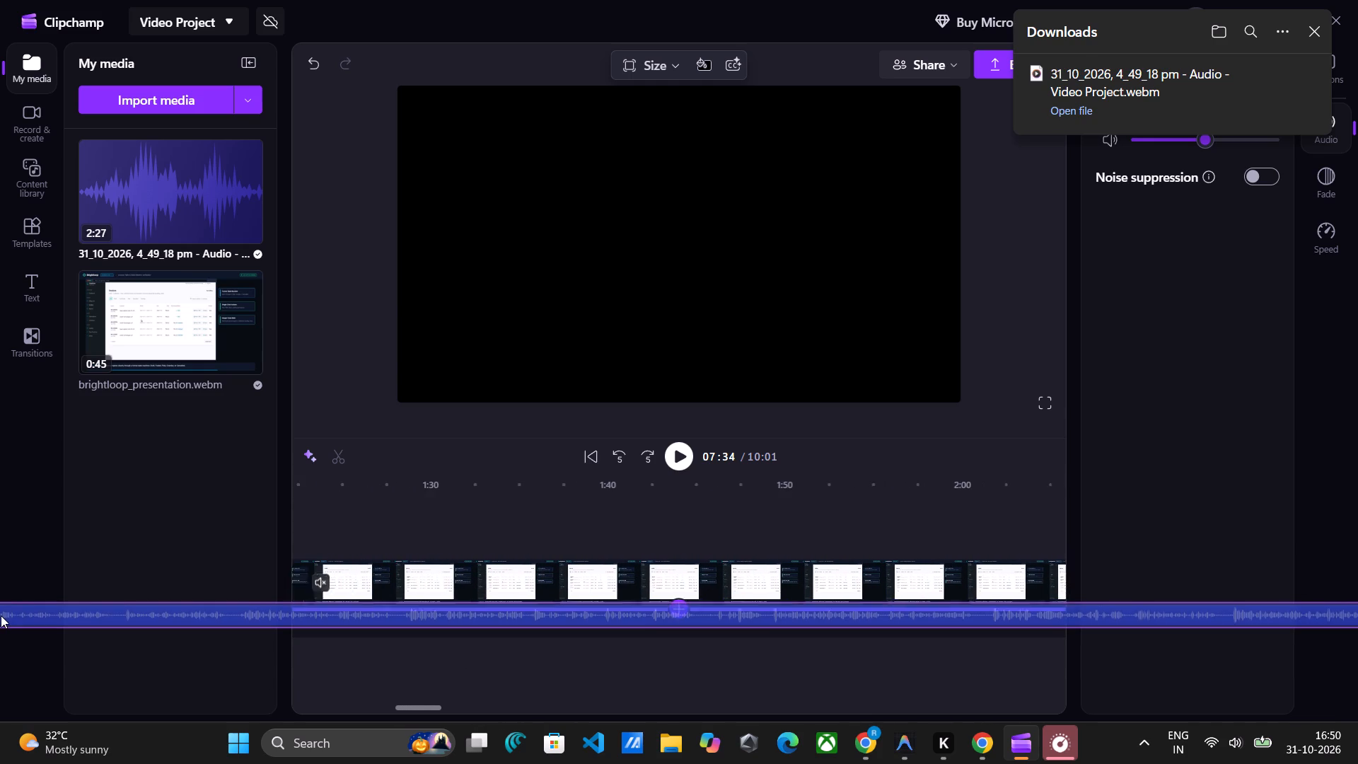
drag(1, 615, 1, 615)
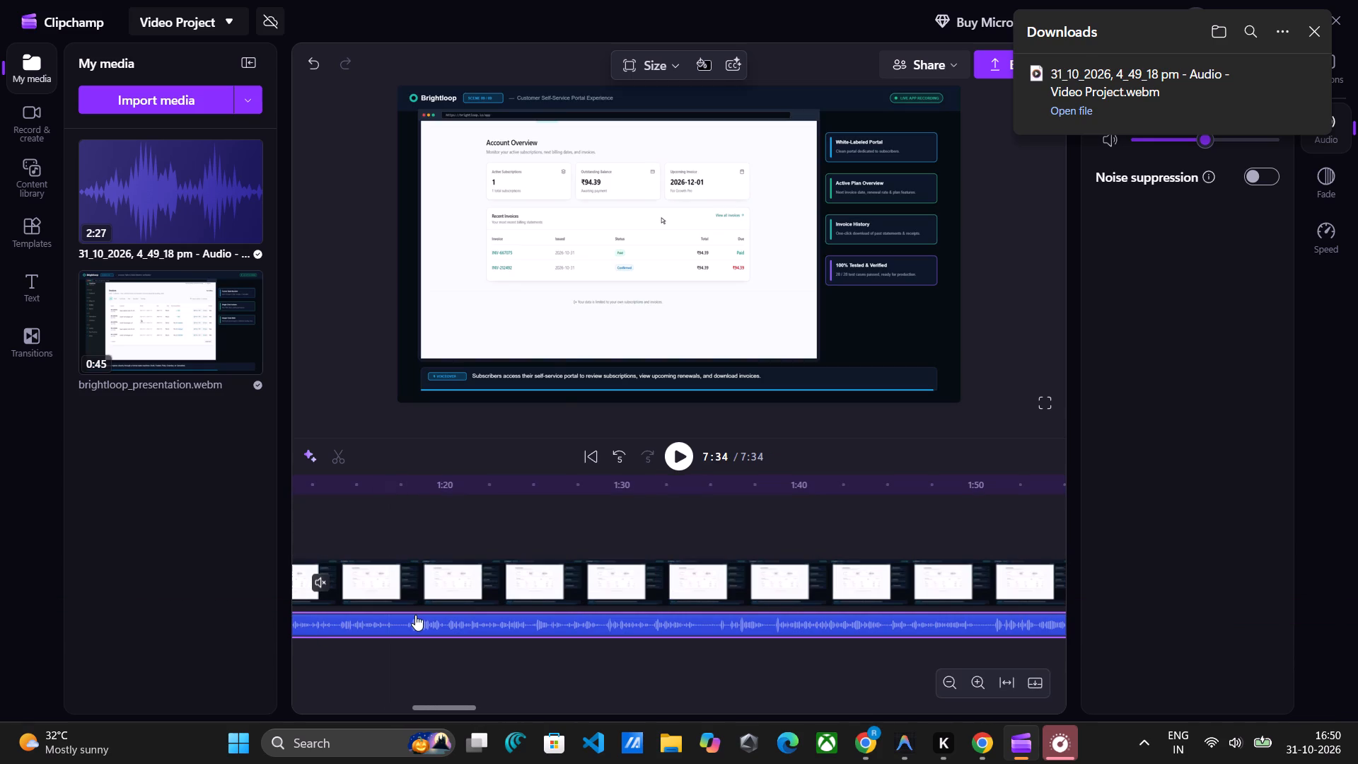
Turn on noise suppression for the voiceover clip.
right_click(415, 615)
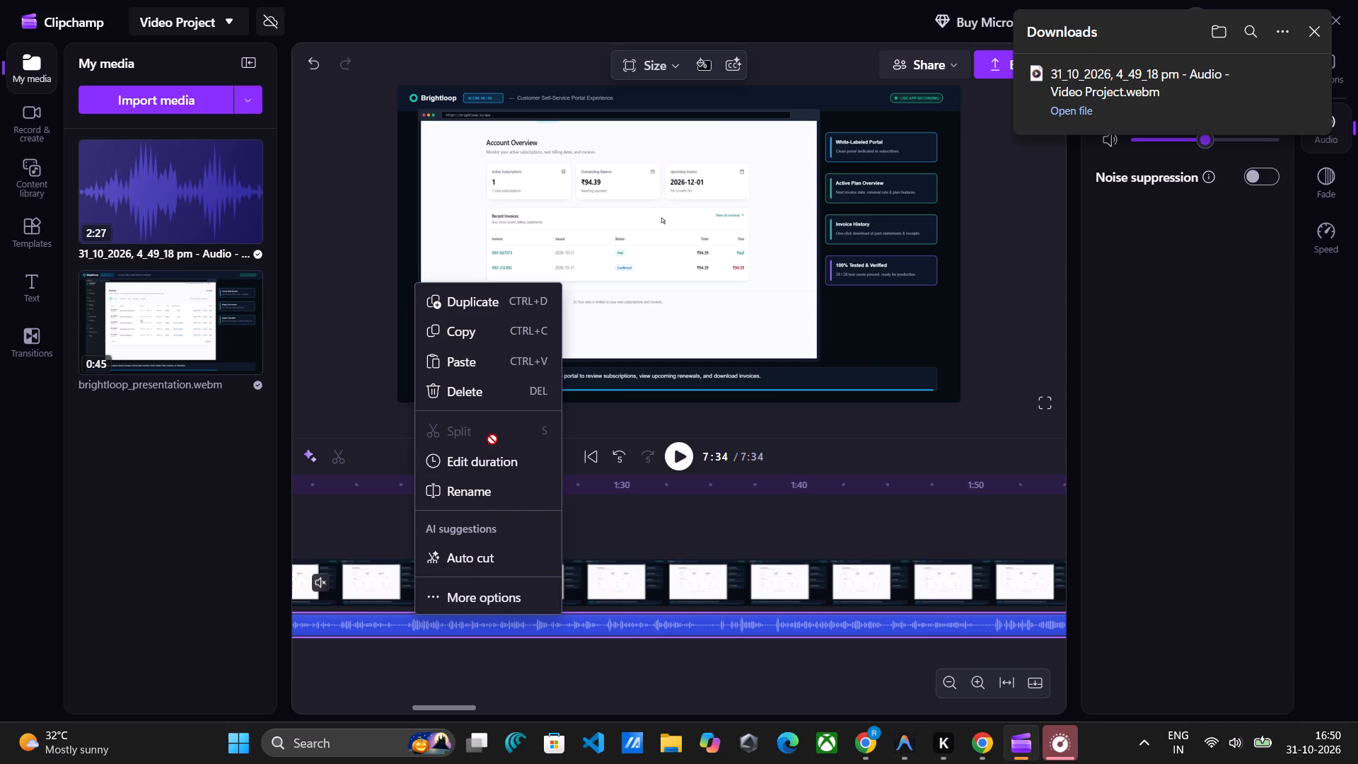
click(465, 603)
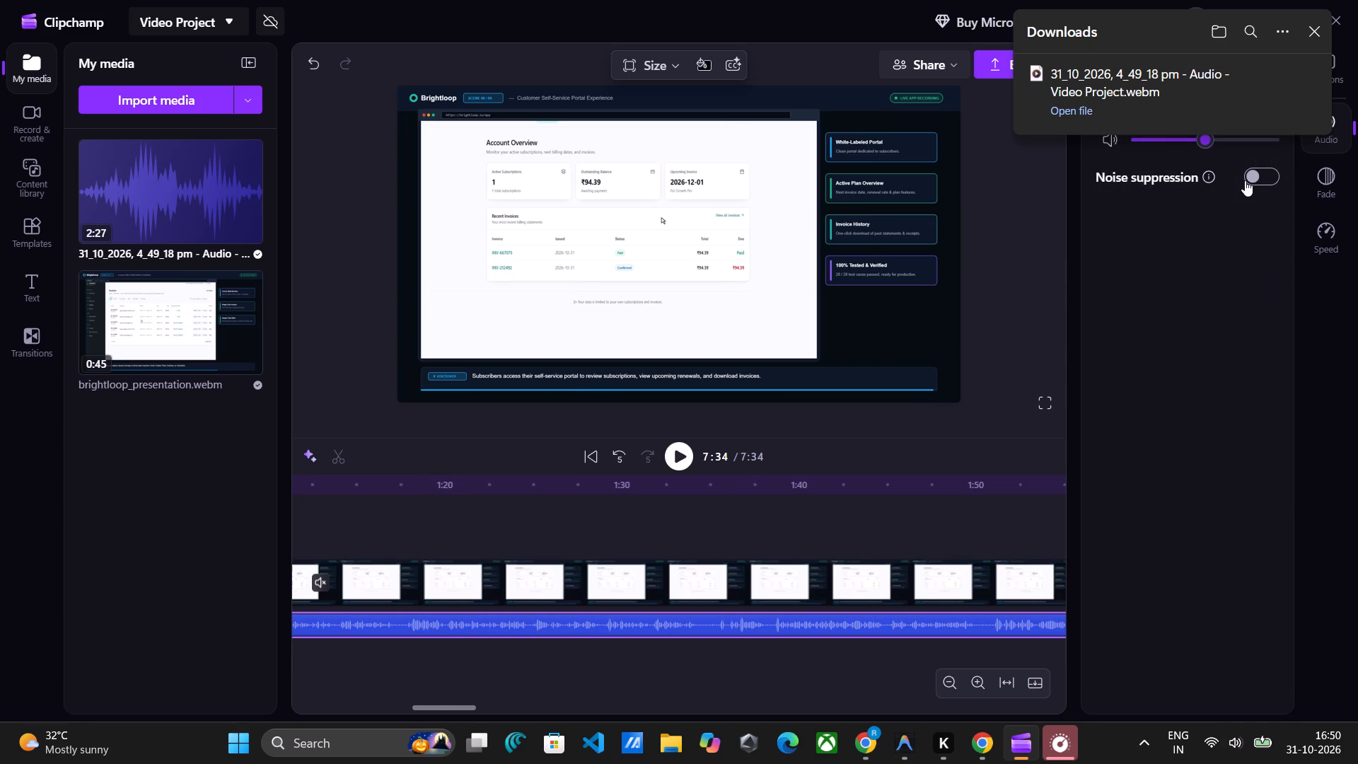
click(1245, 180)
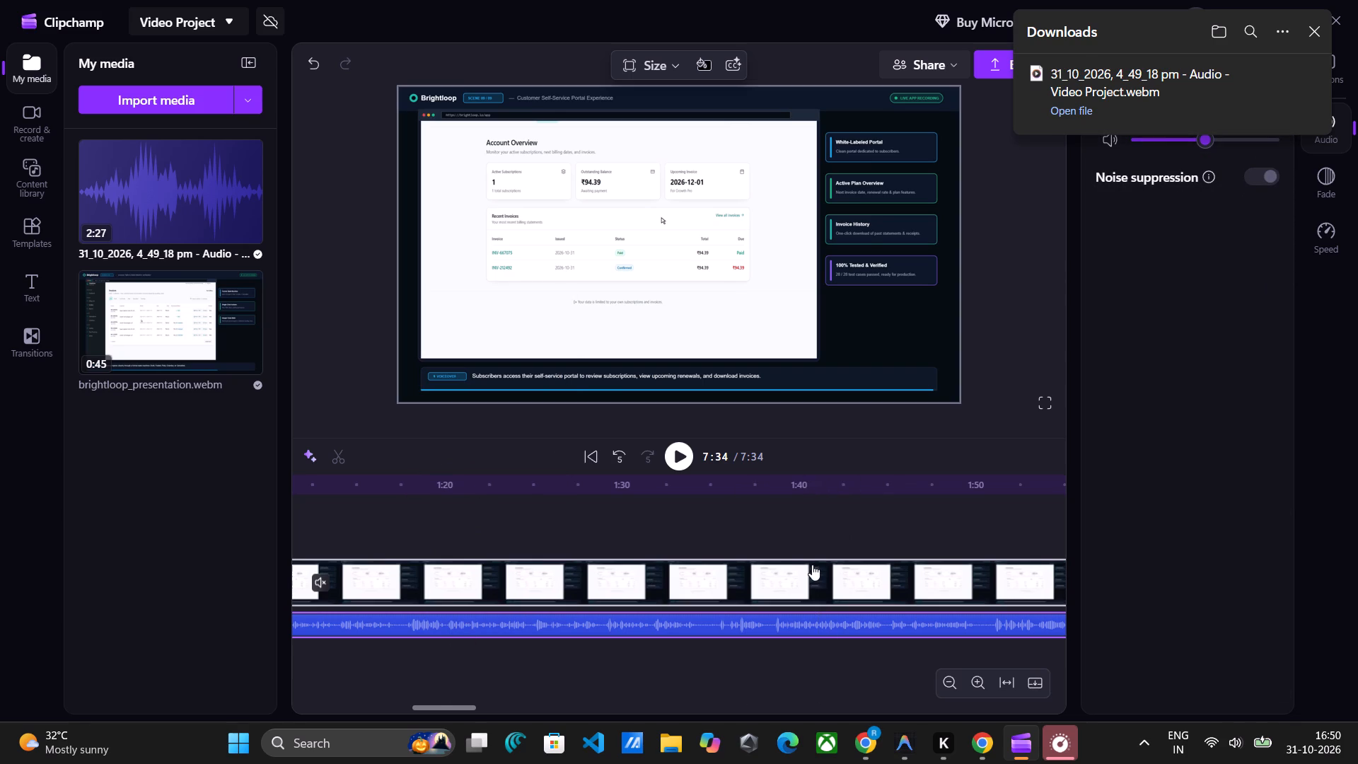
Move the voiceover clip earlier on the audio track so it starts at about 0:15.
scroll(812, 565, right, 6)
scroll(812, 565, left, 1)
ctrl+scroll(812, 565, down, 4)
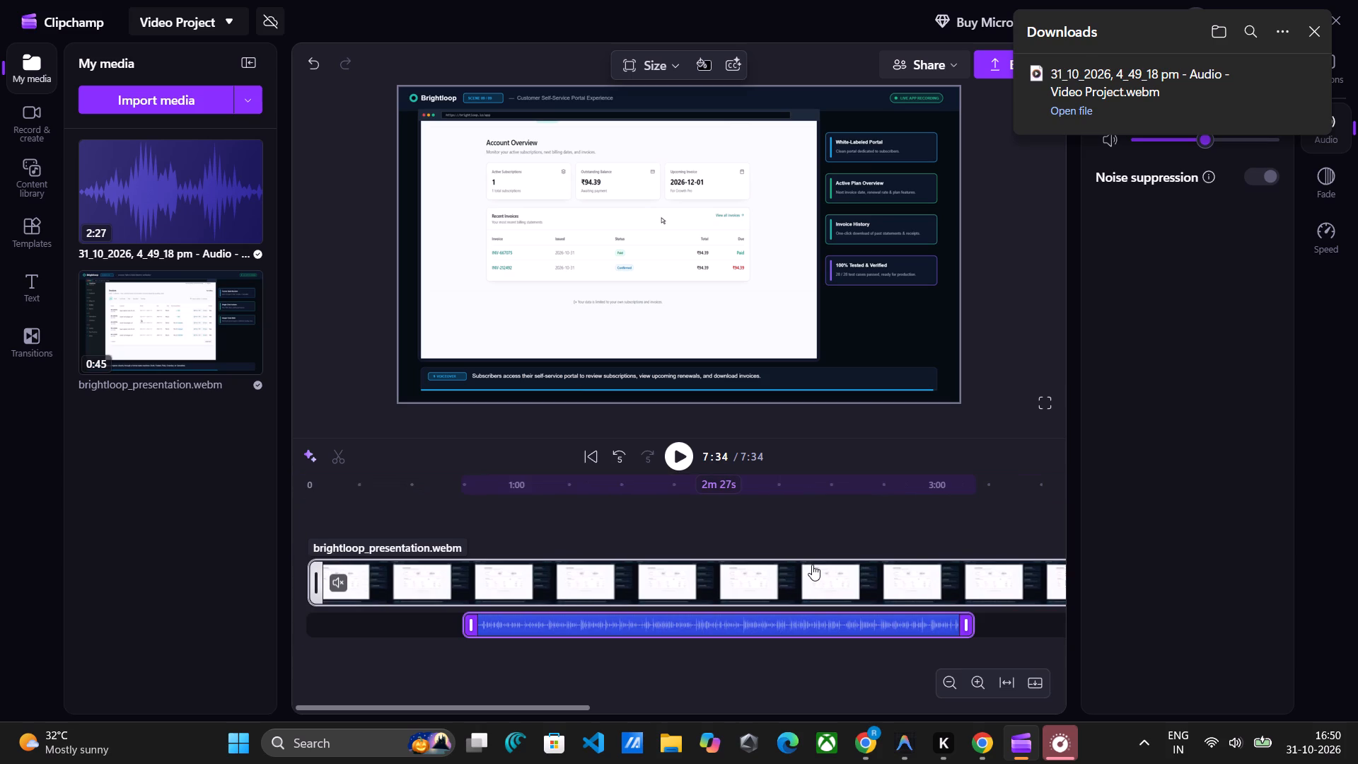
click(690, 619)
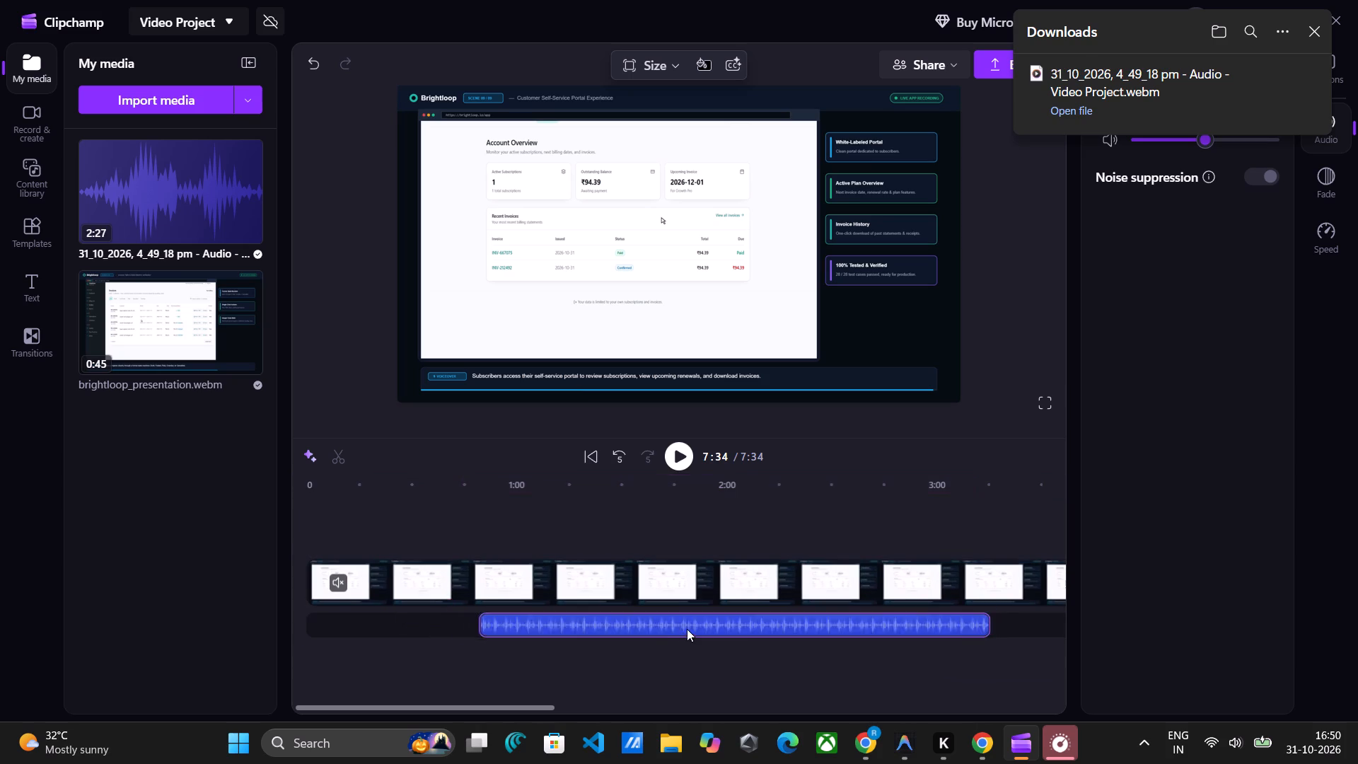
drag(613, 627, 584, 623)
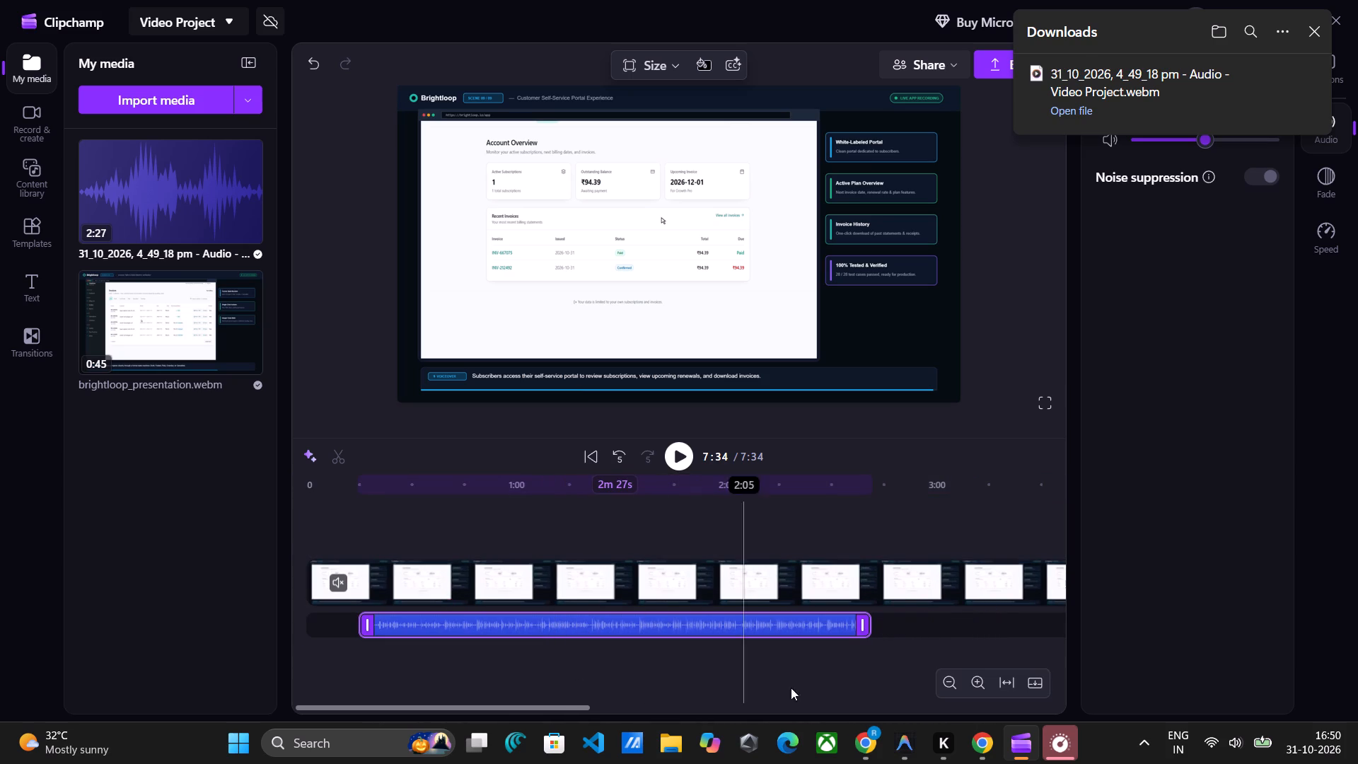
Move the voiceover clip to the very start of the audio track at 0:00.
triple_click(947, 687)
double_click(947, 687)
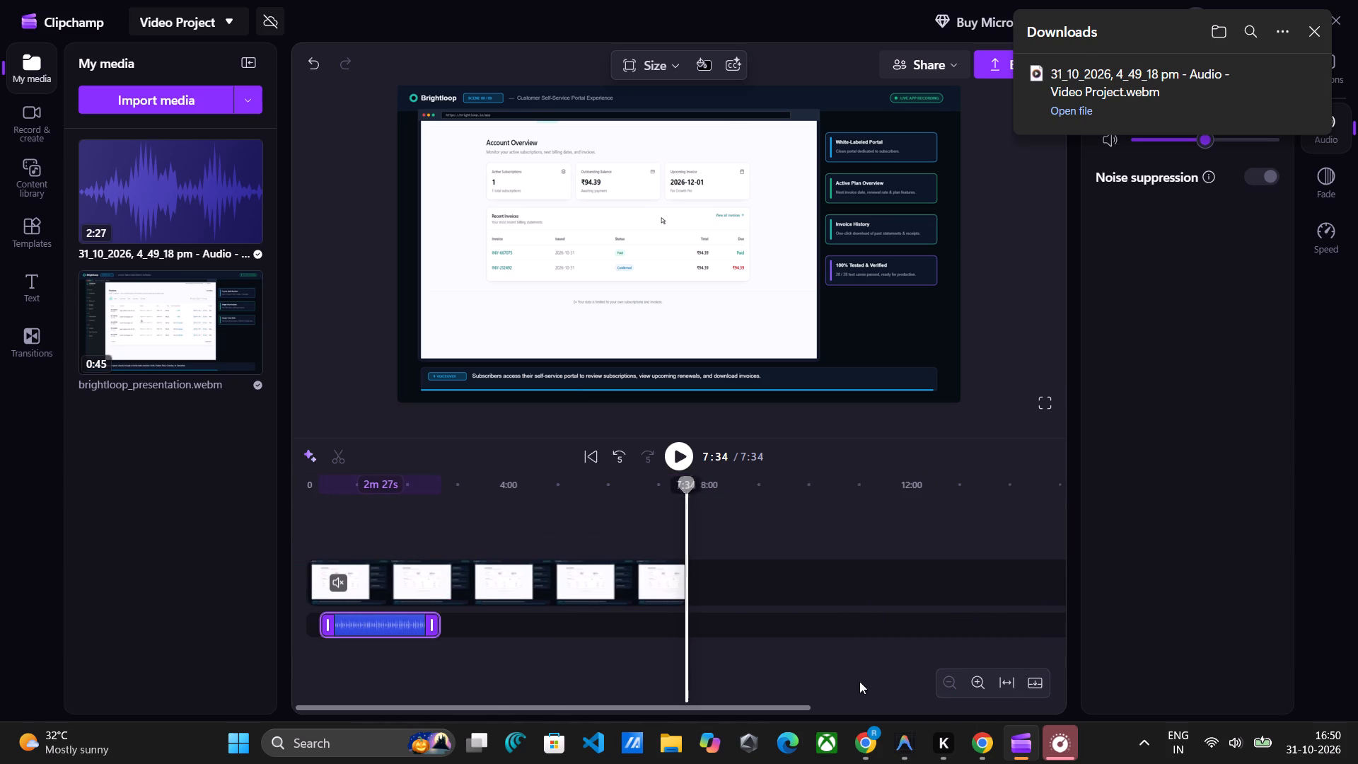
drag(400, 629, 345, 627)
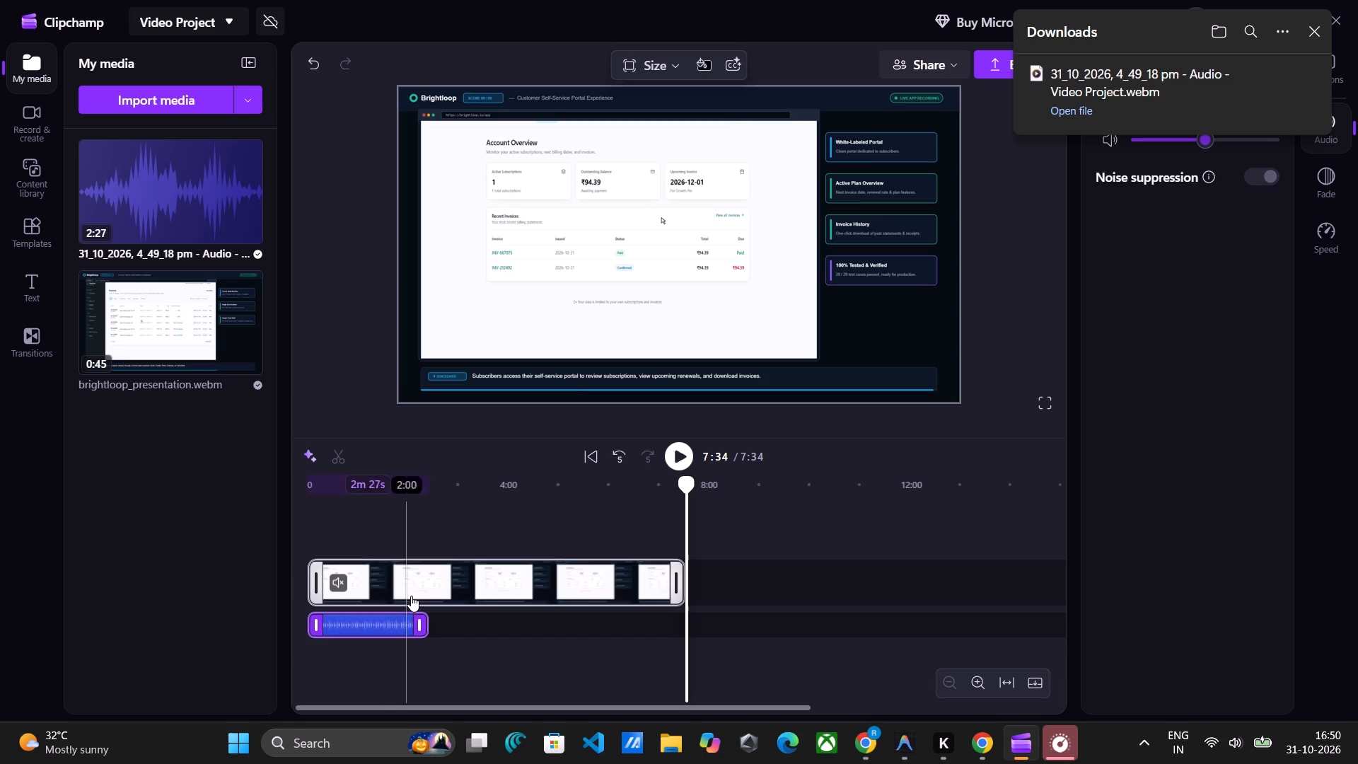
Set the presentation video clip's playback speed to 0.3x and deselect the clip.
click(411, 595)
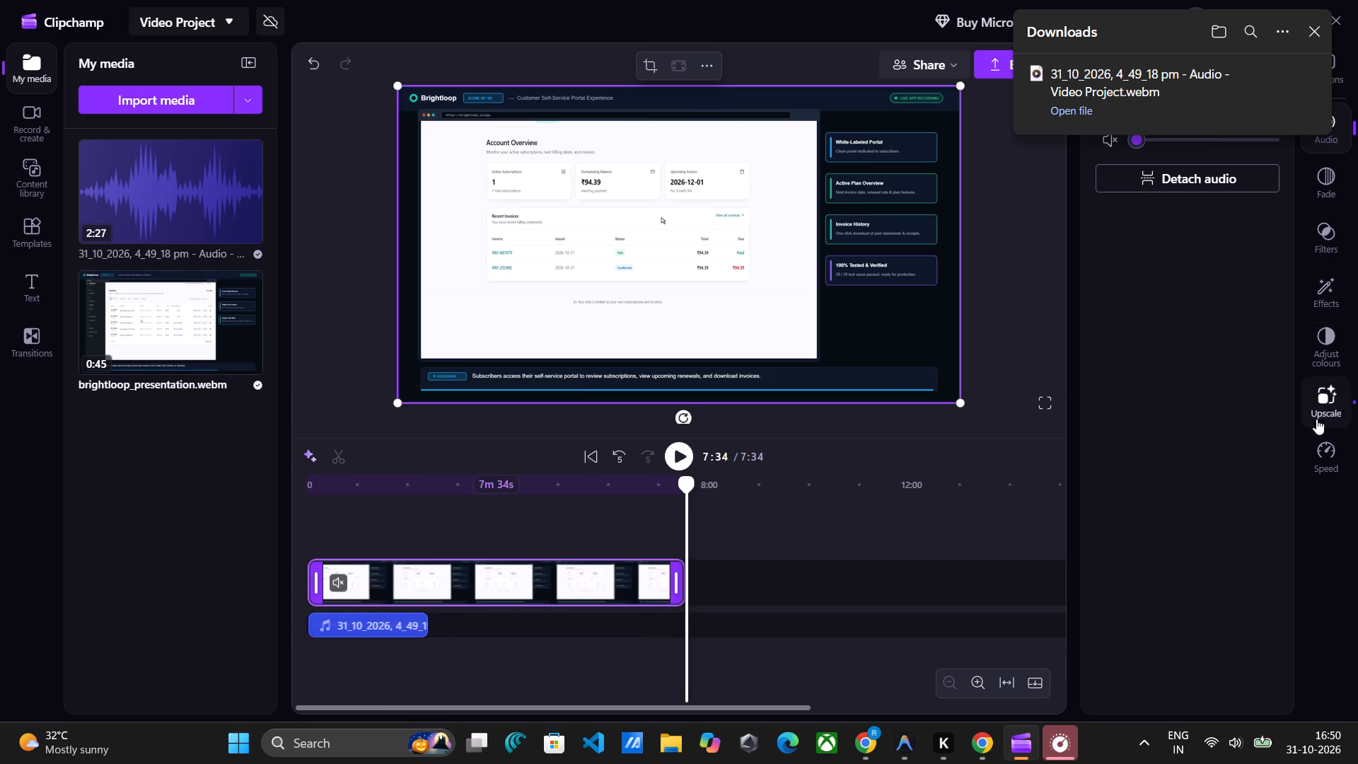
click(1321, 439)
drag(1108, 149, 1130, 147)
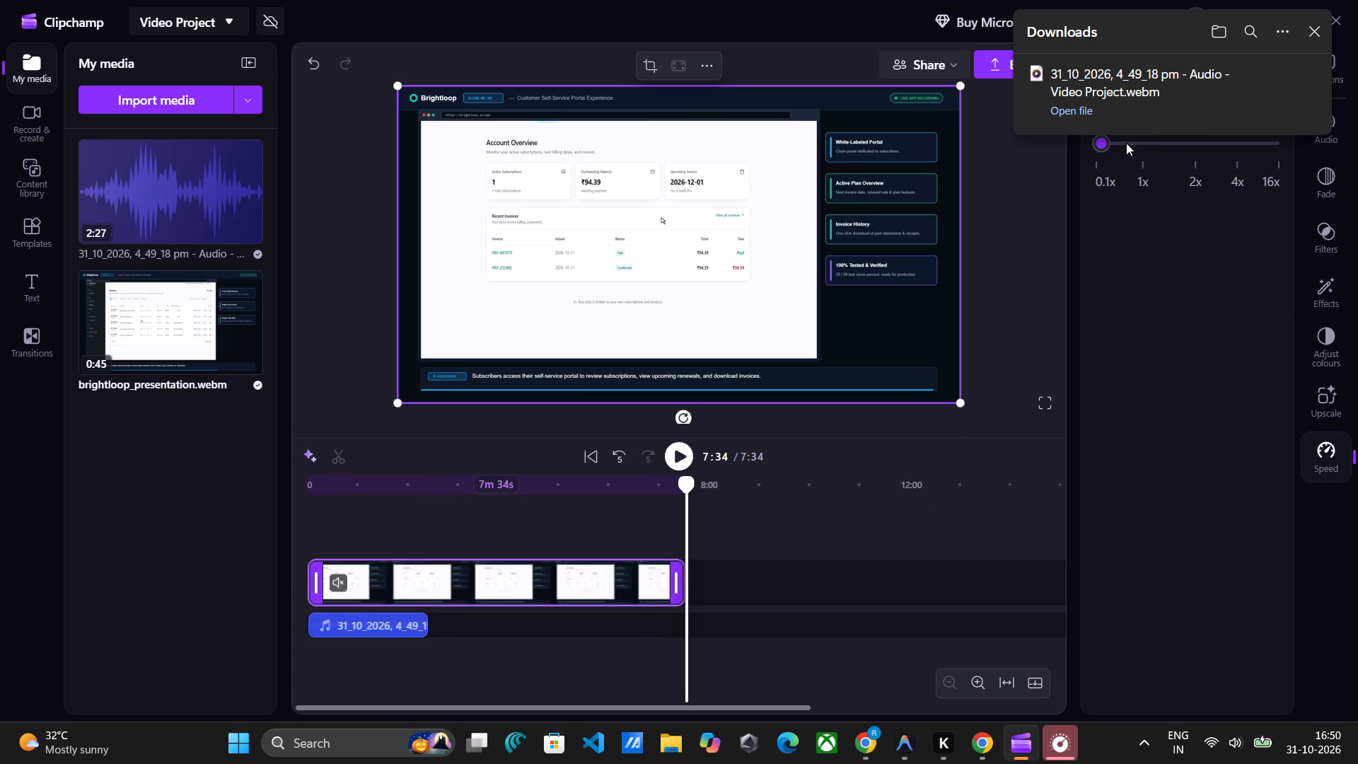
click(1126, 143)
drag(1101, 144, 1112, 144)
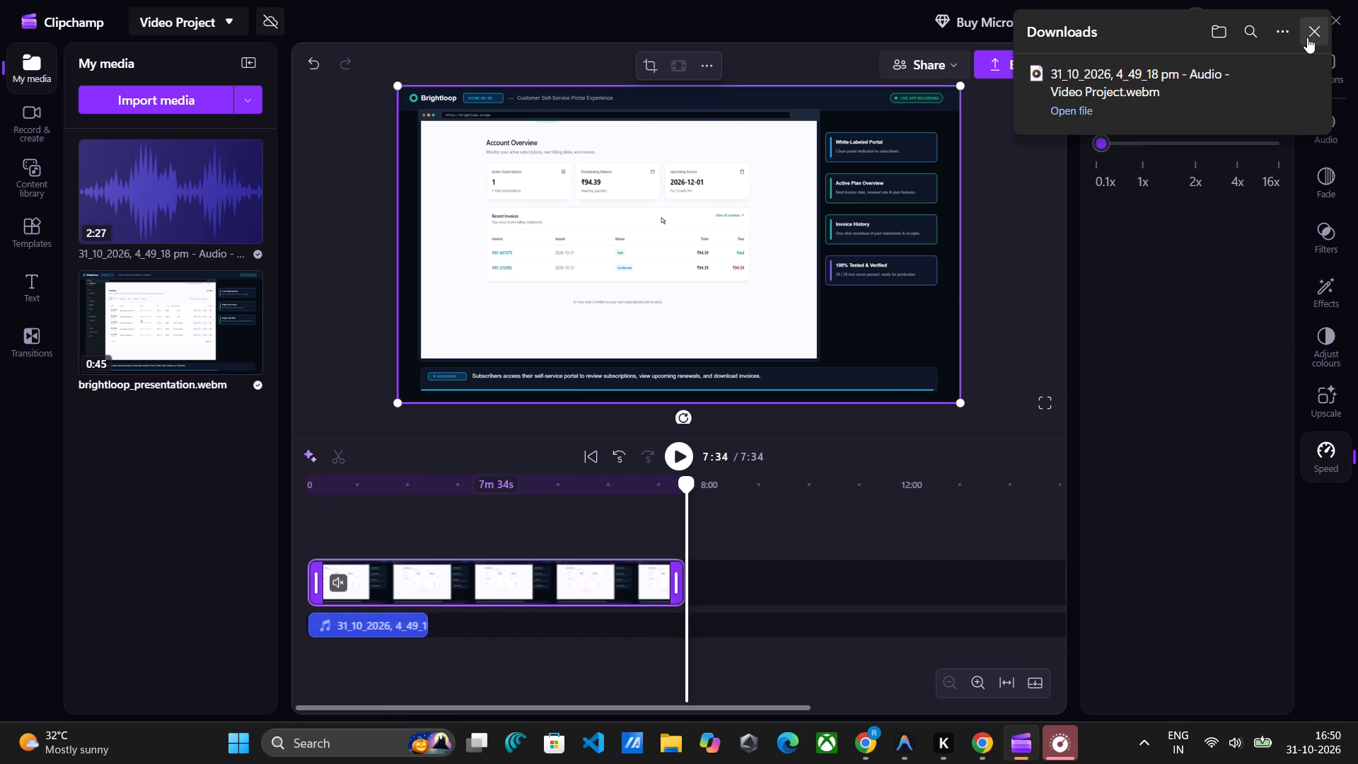
click(1307, 37)
click(1105, 139)
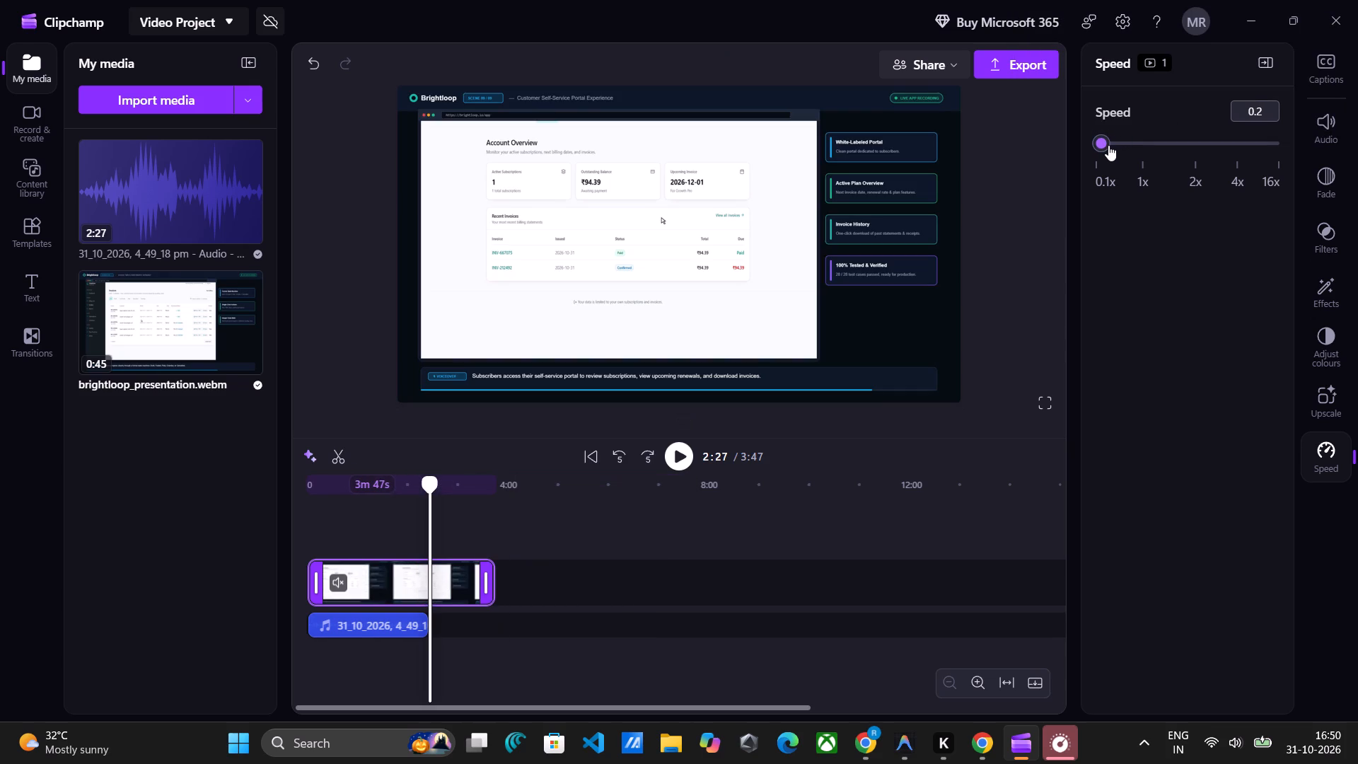
click(629, 490)
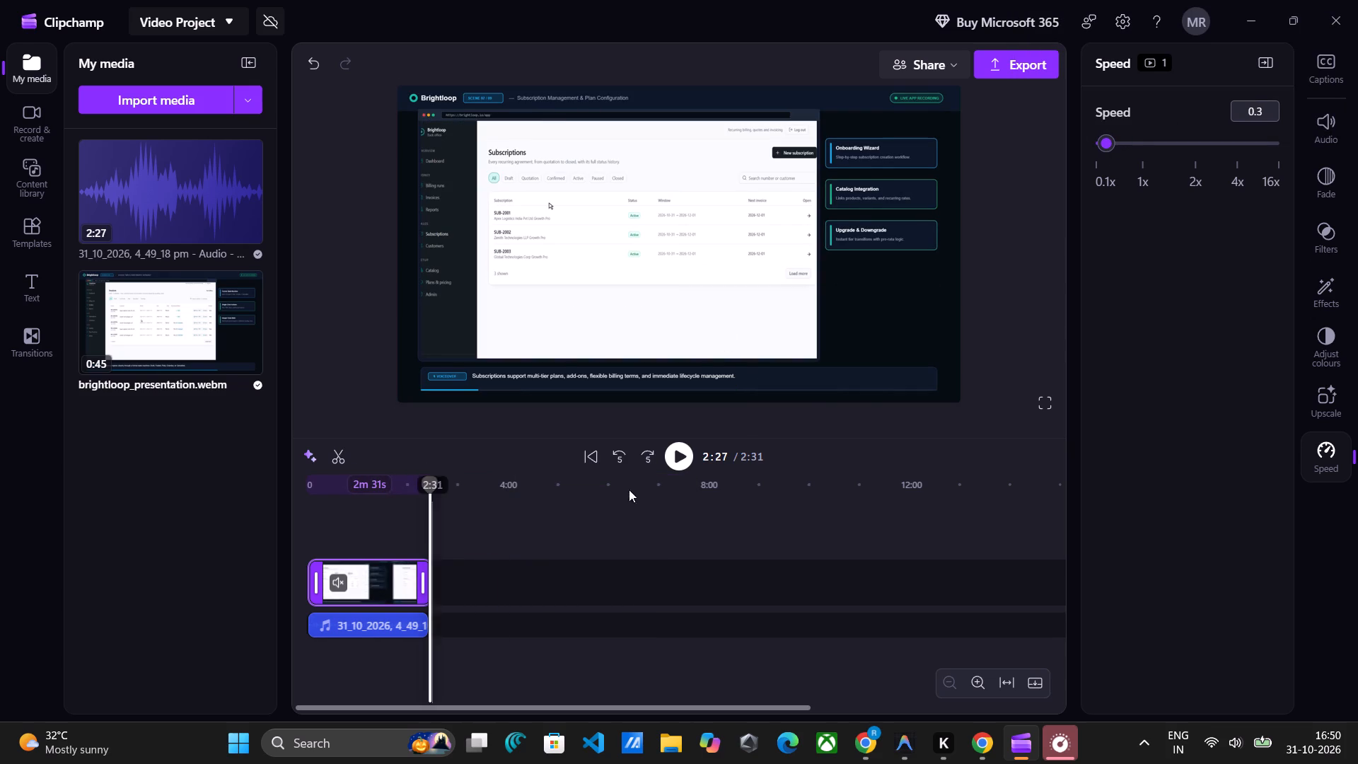
click(604, 546)
click(559, 587)
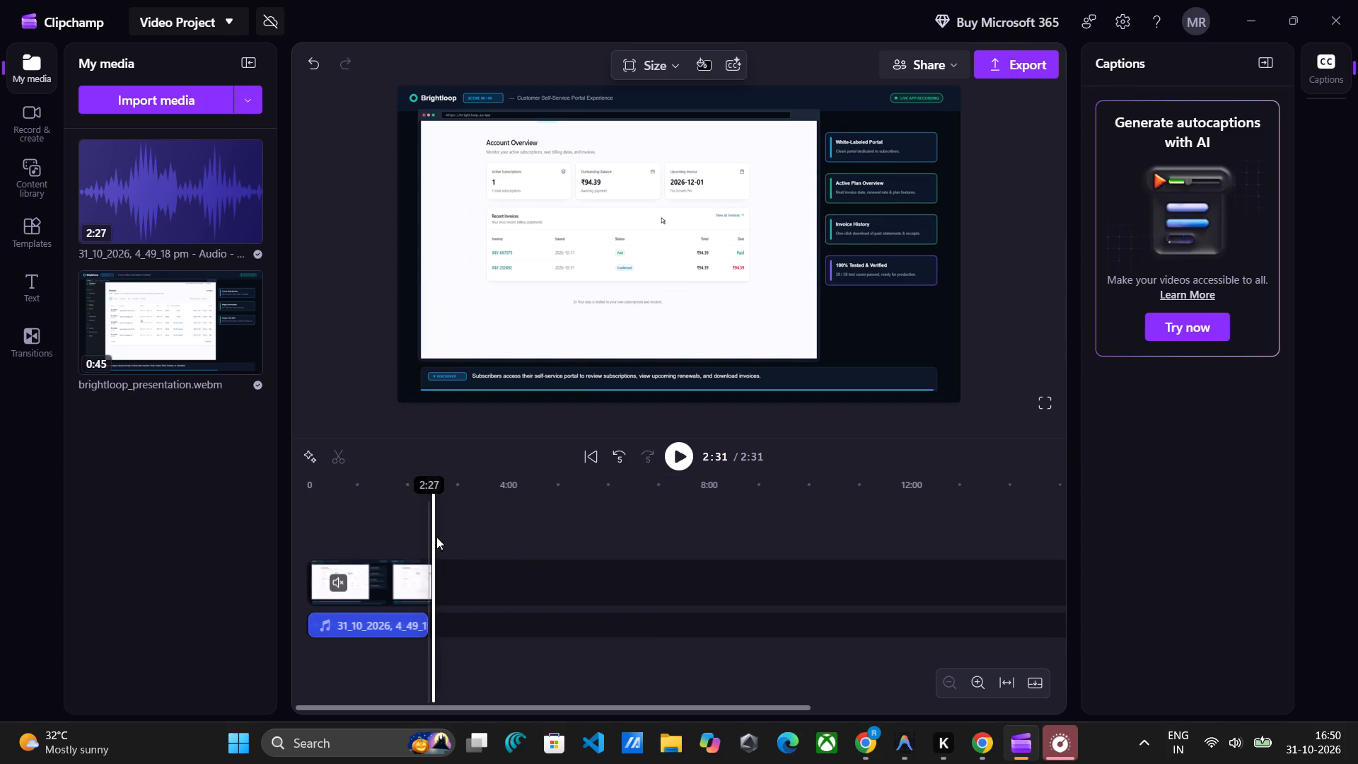
Play the video together with the voiceover from the start of the timeline.
drag(432, 537, 933, 632)
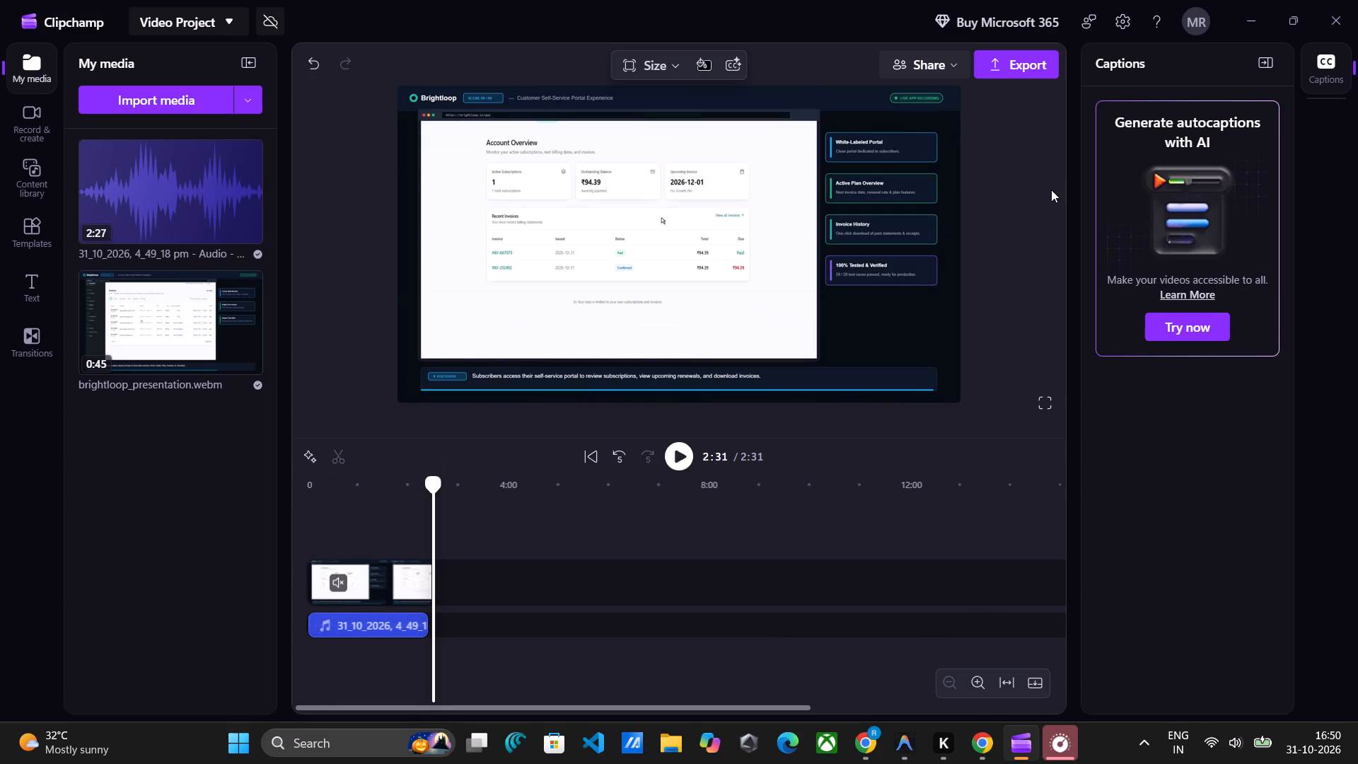
ctrl+scroll(506, 641, up, 4)
scroll(506, 641, right, 7)
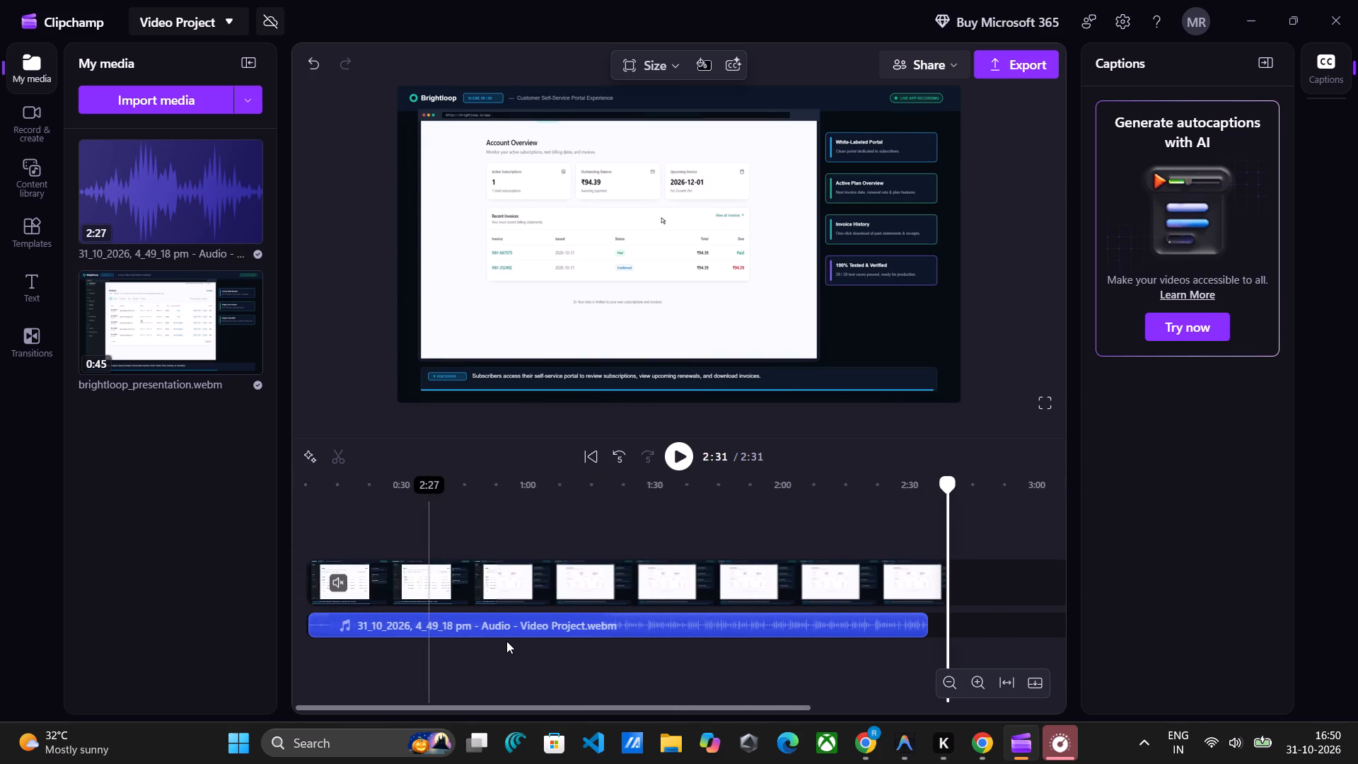
scroll(506, 641, right, 16)
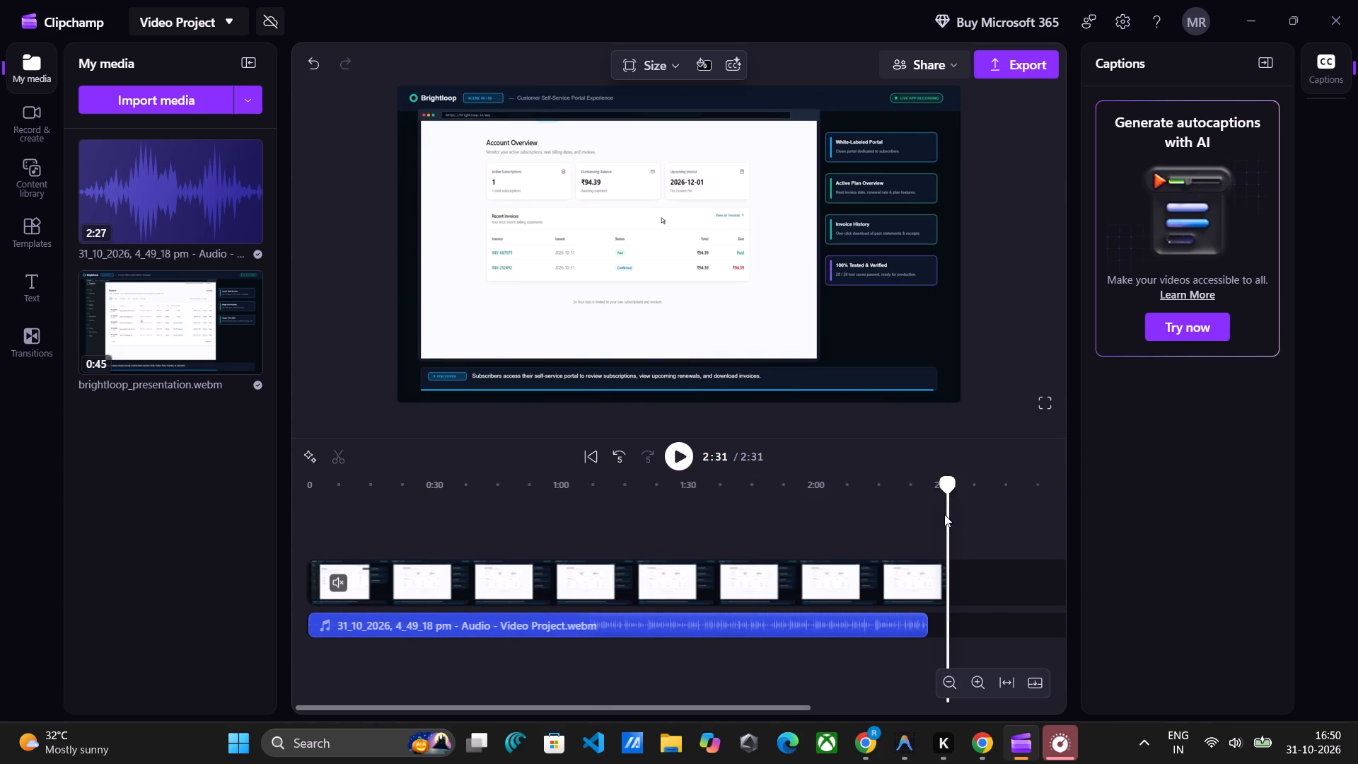
drag(946, 512, 523, 546)
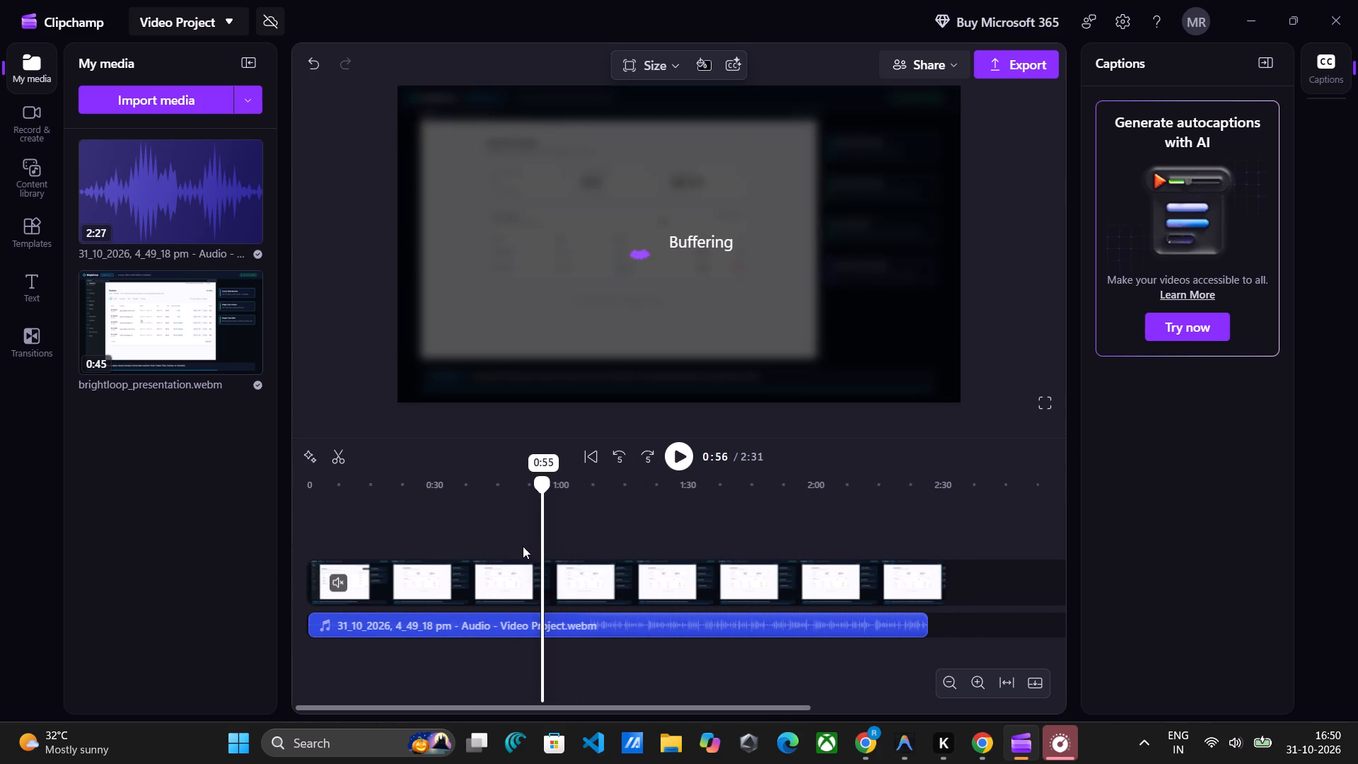
drag(523, 546, 267, 563)
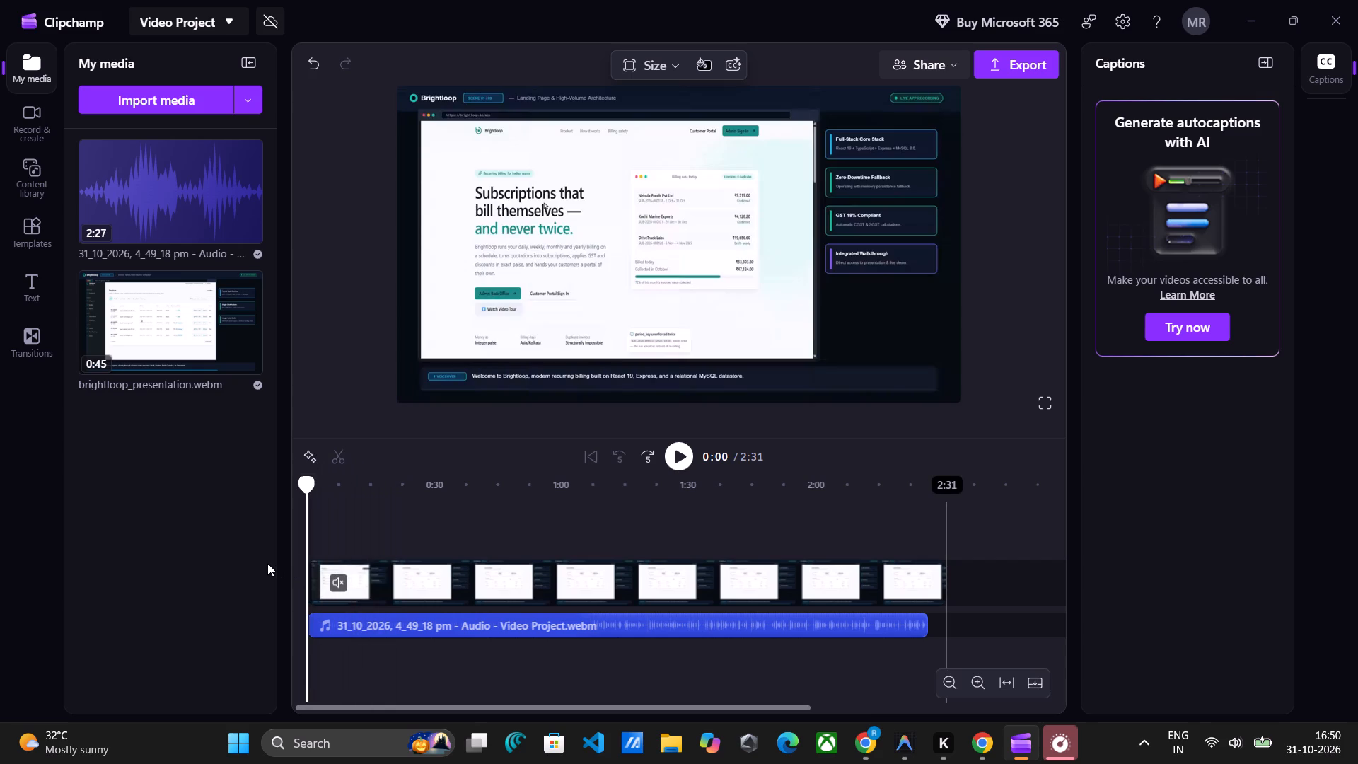
click(673, 463)
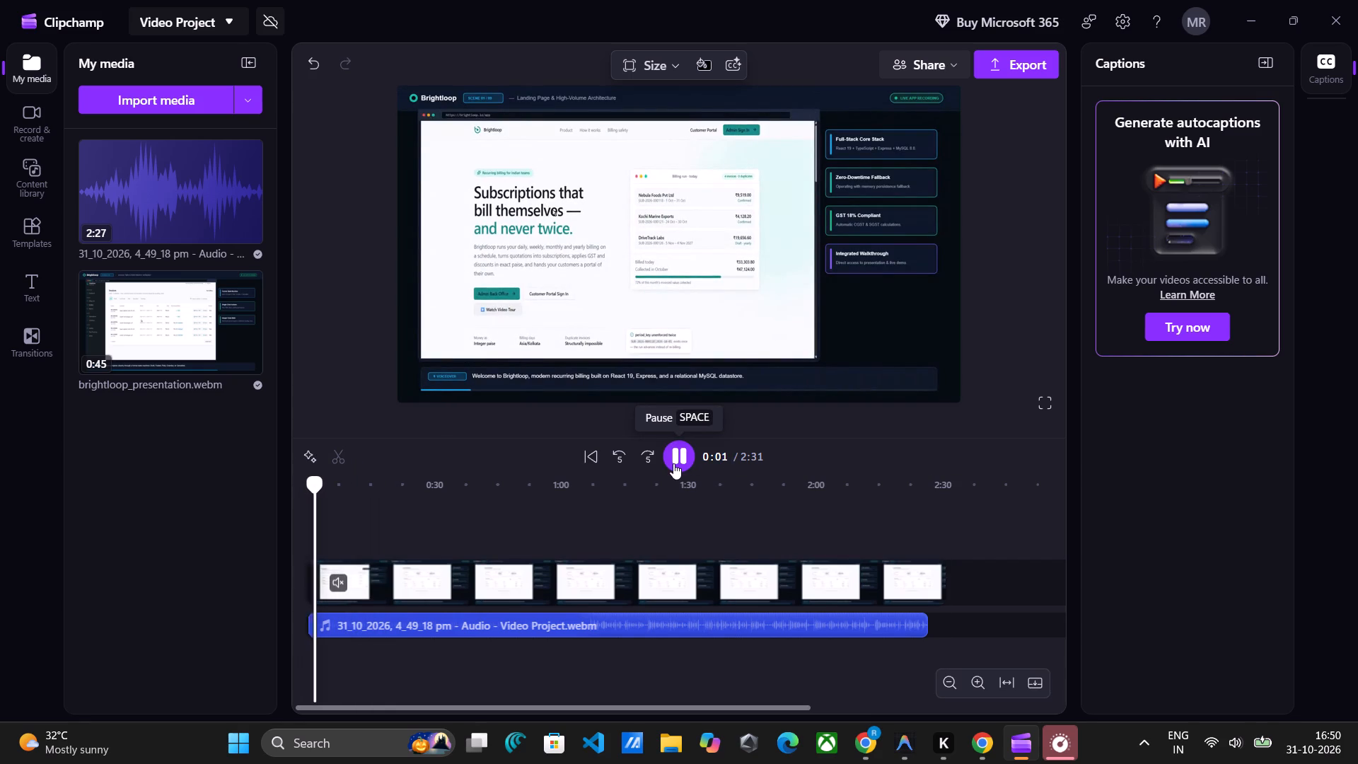
Trim the start of the voiceover clip to a length of 2m 20s and move it back to 0:00.
click(332, 632)
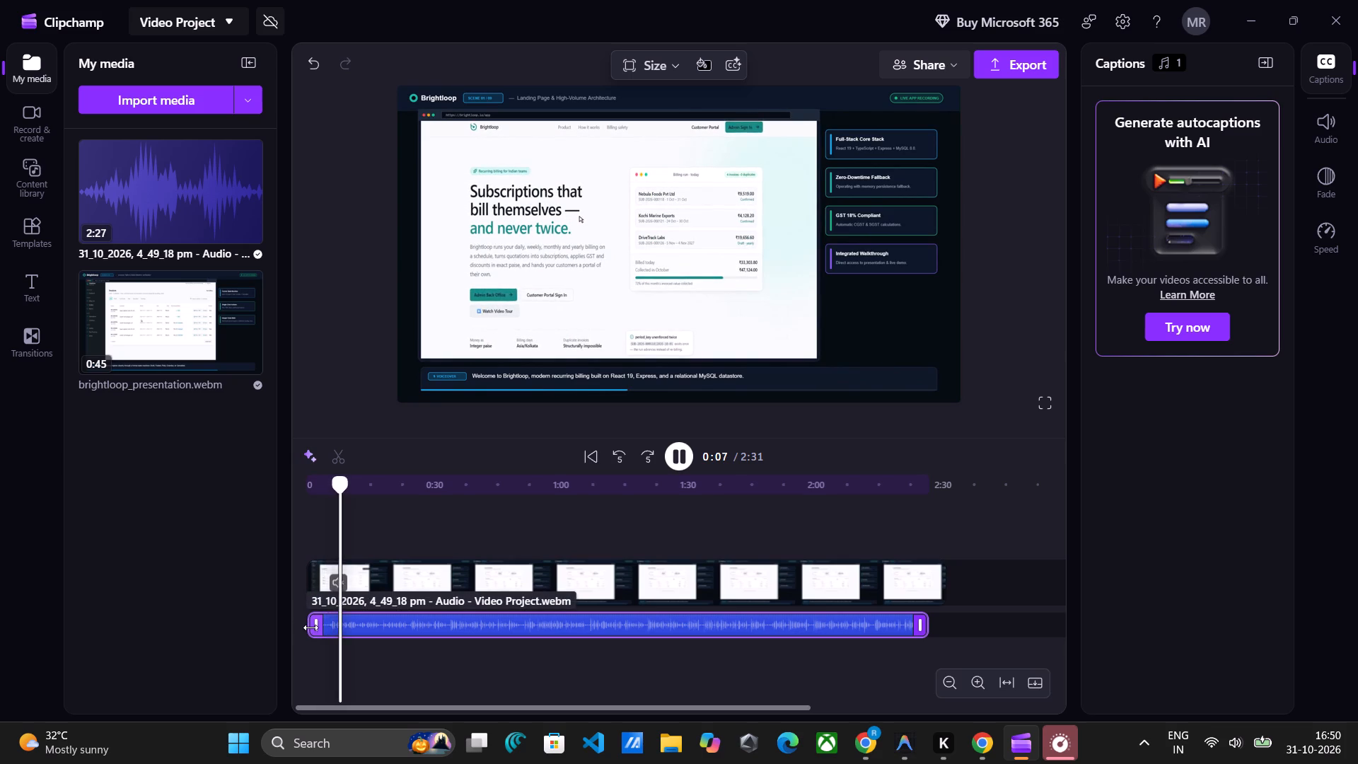
drag(311, 627, 335, 632)
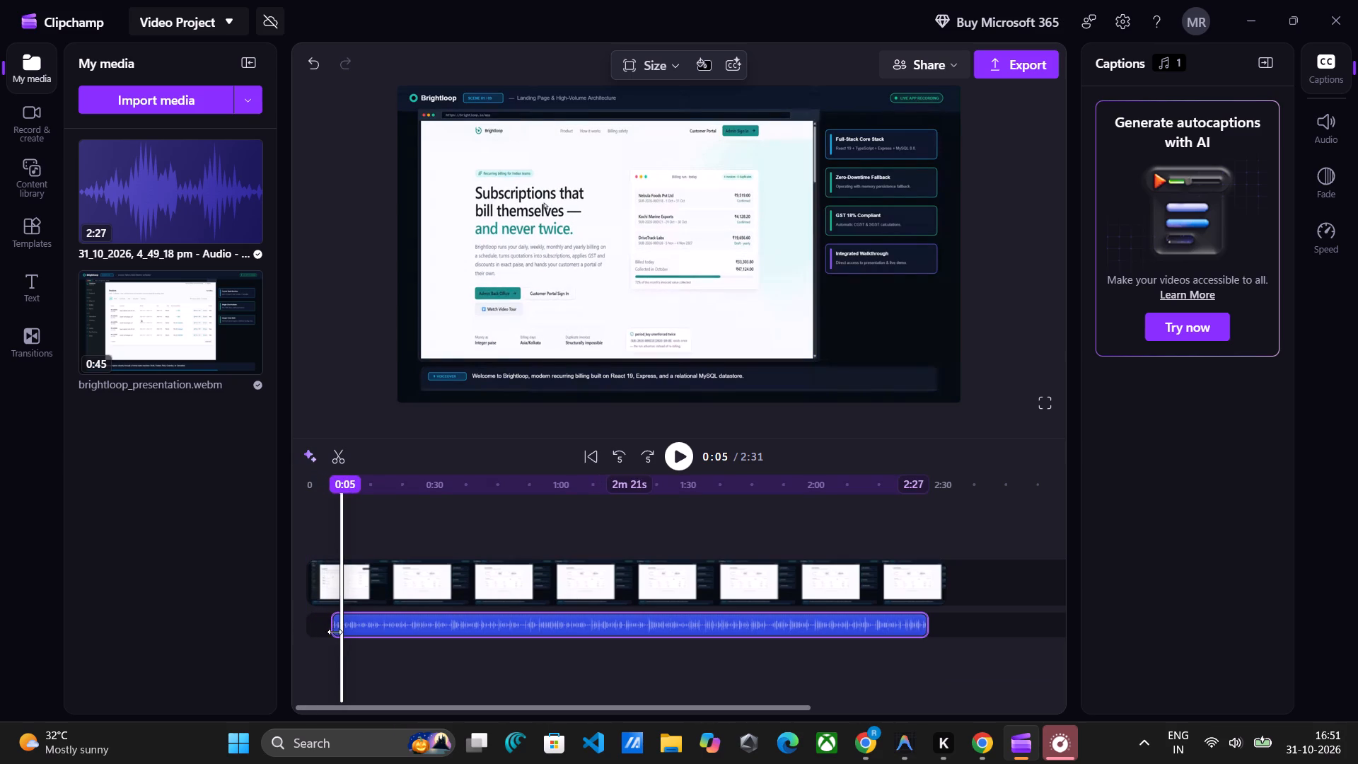
drag(335, 632, 339, 634)
drag(404, 620, 395, 621)
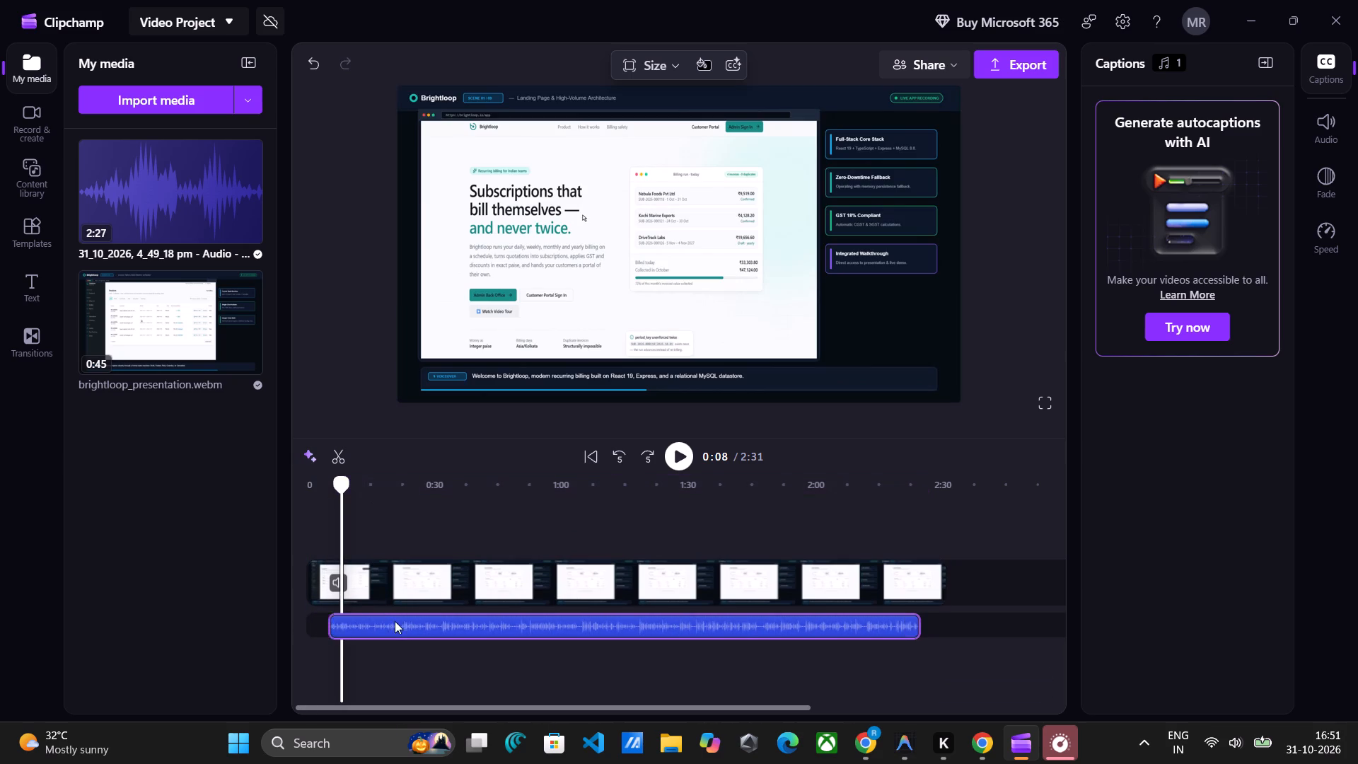
drag(395, 621, 362, 620)
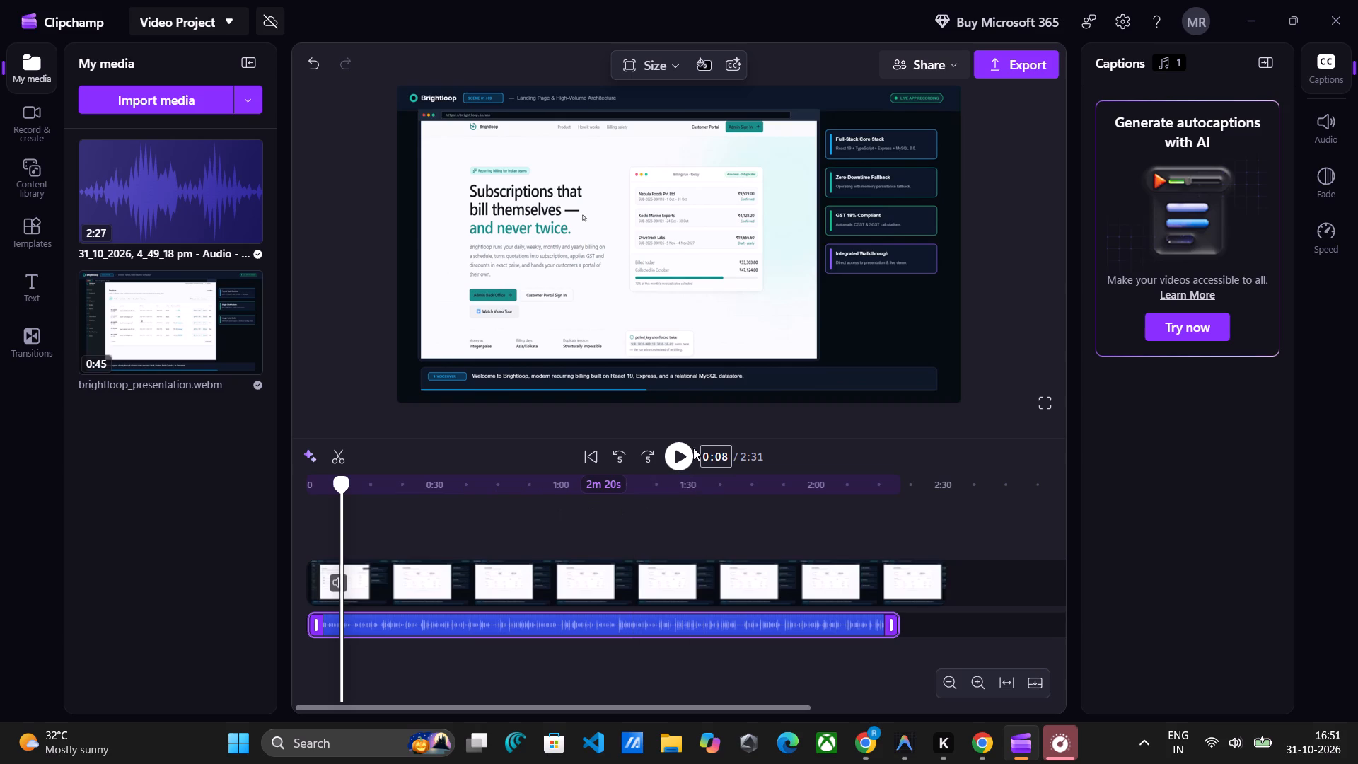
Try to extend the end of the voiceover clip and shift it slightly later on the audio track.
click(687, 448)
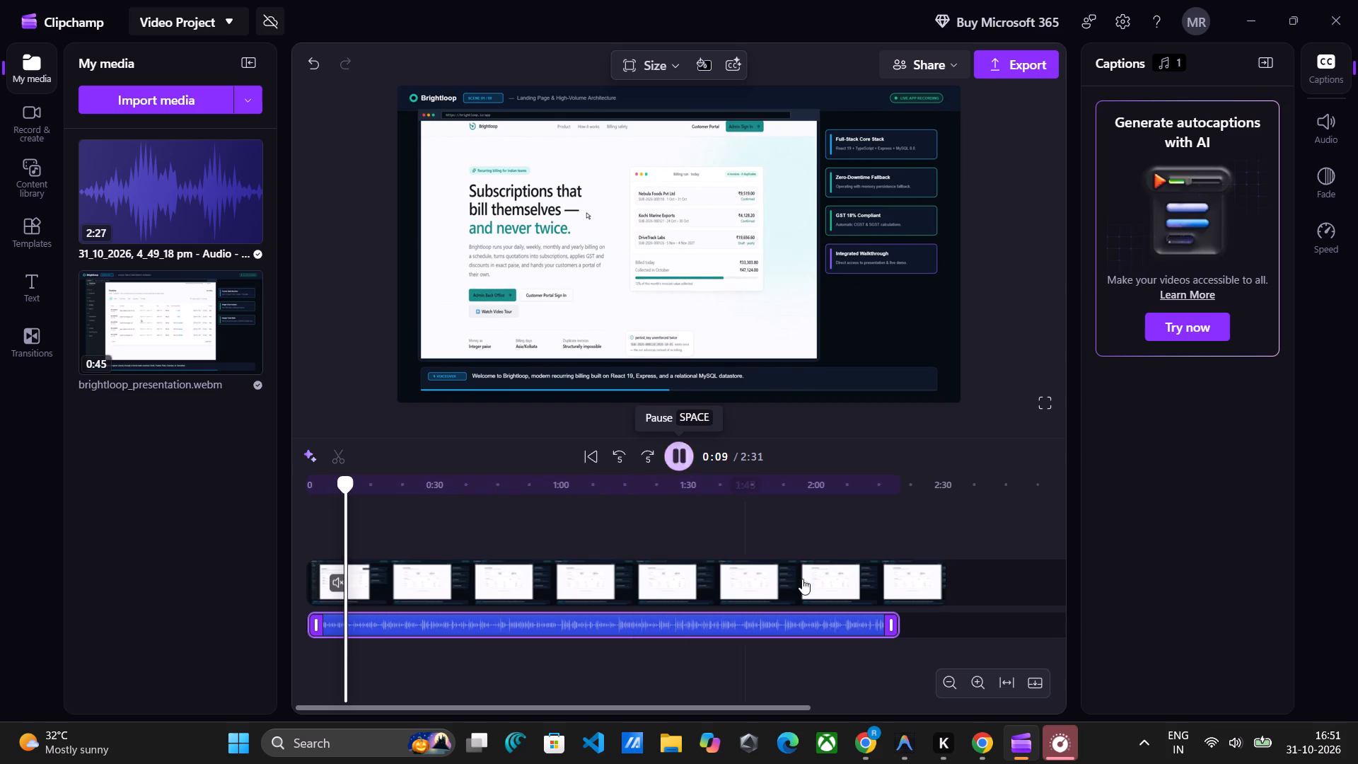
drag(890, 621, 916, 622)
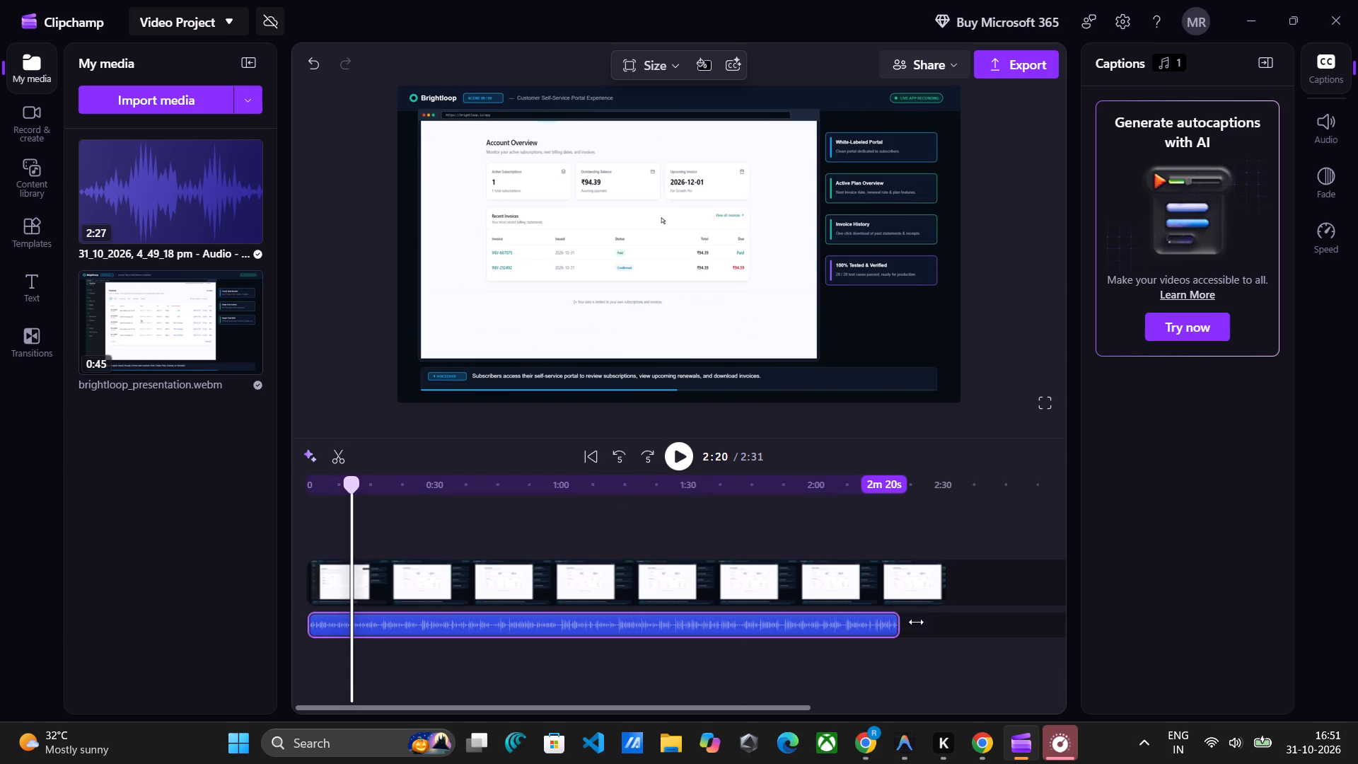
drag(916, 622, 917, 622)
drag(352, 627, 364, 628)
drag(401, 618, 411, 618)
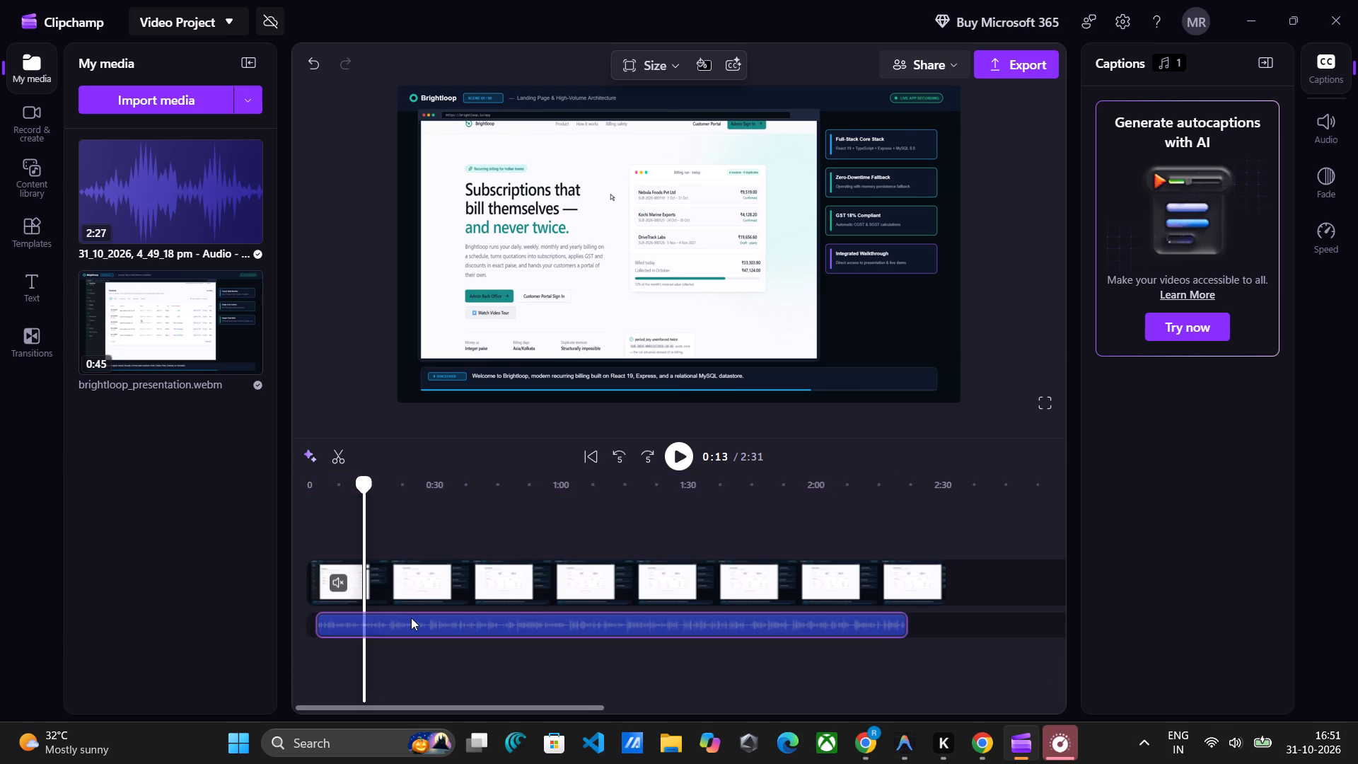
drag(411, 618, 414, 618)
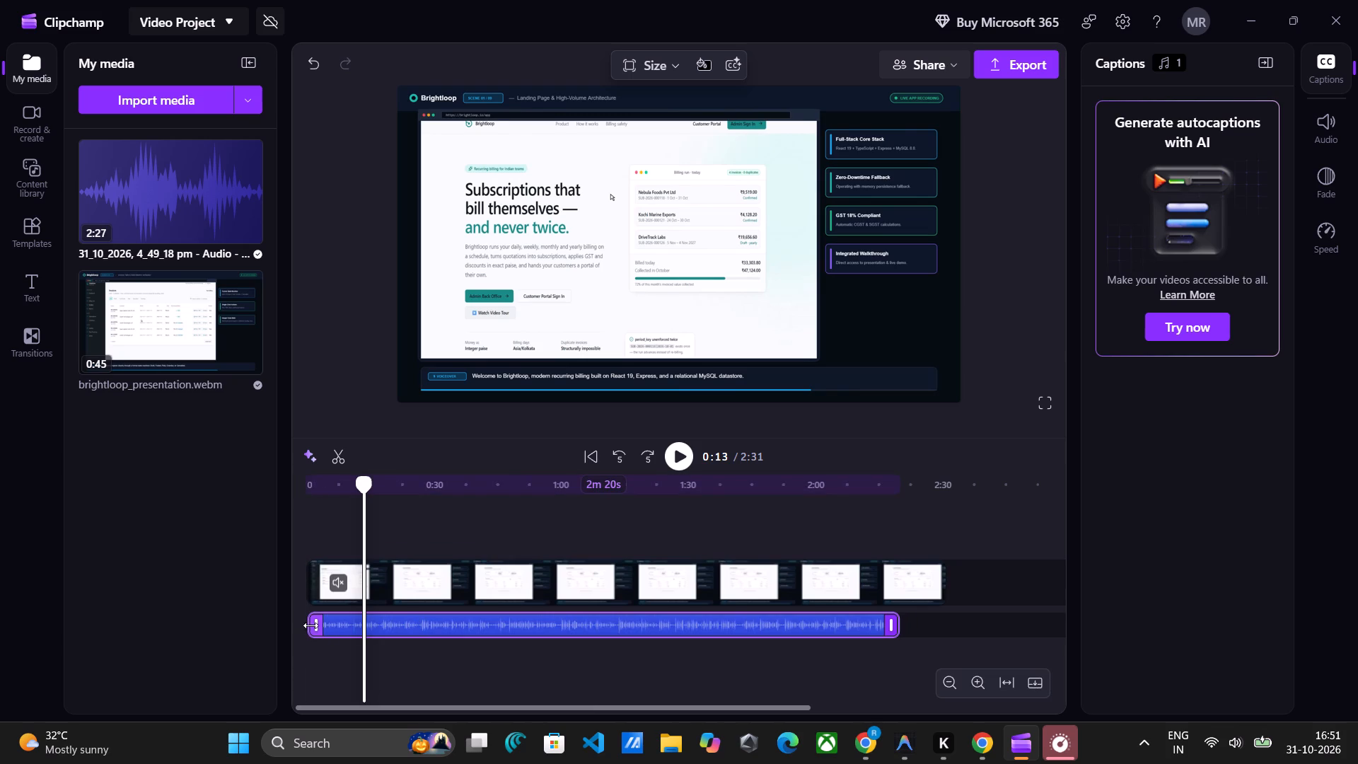
Restore about 3 seconds at the start of the voiceover clip and place the clip at 0:00 again.
drag(312, 626, 284, 631)
drag(482, 623, 502, 621)
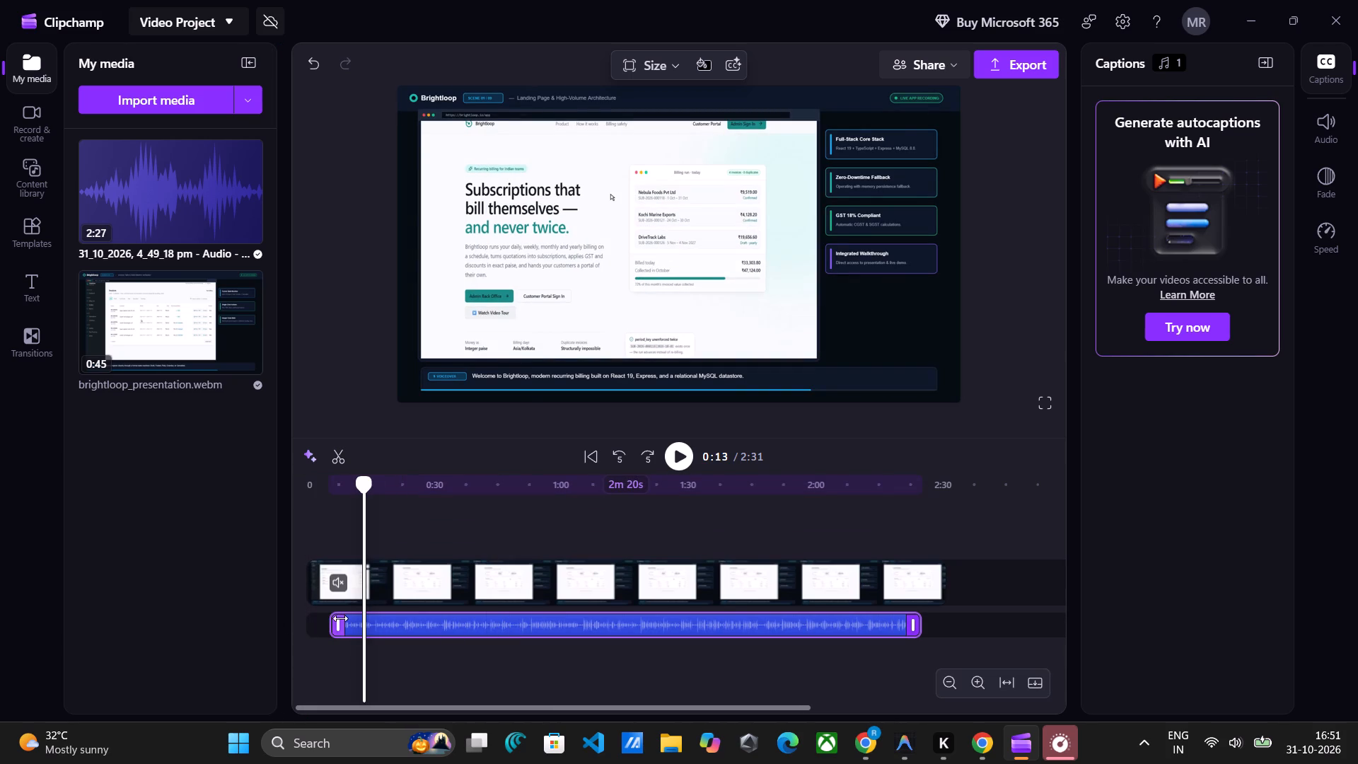
drag(339, 620, 327, 619)
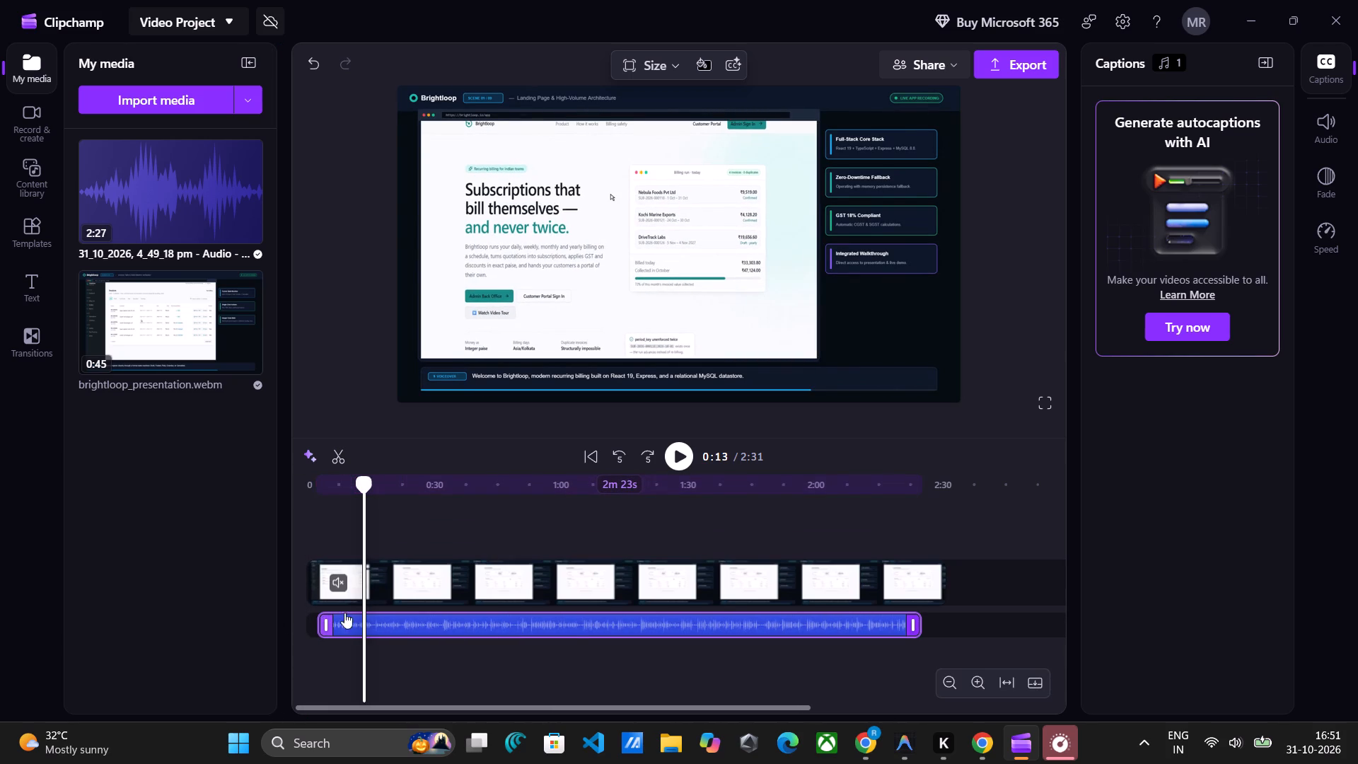
drag(413, 627, 400, 624)
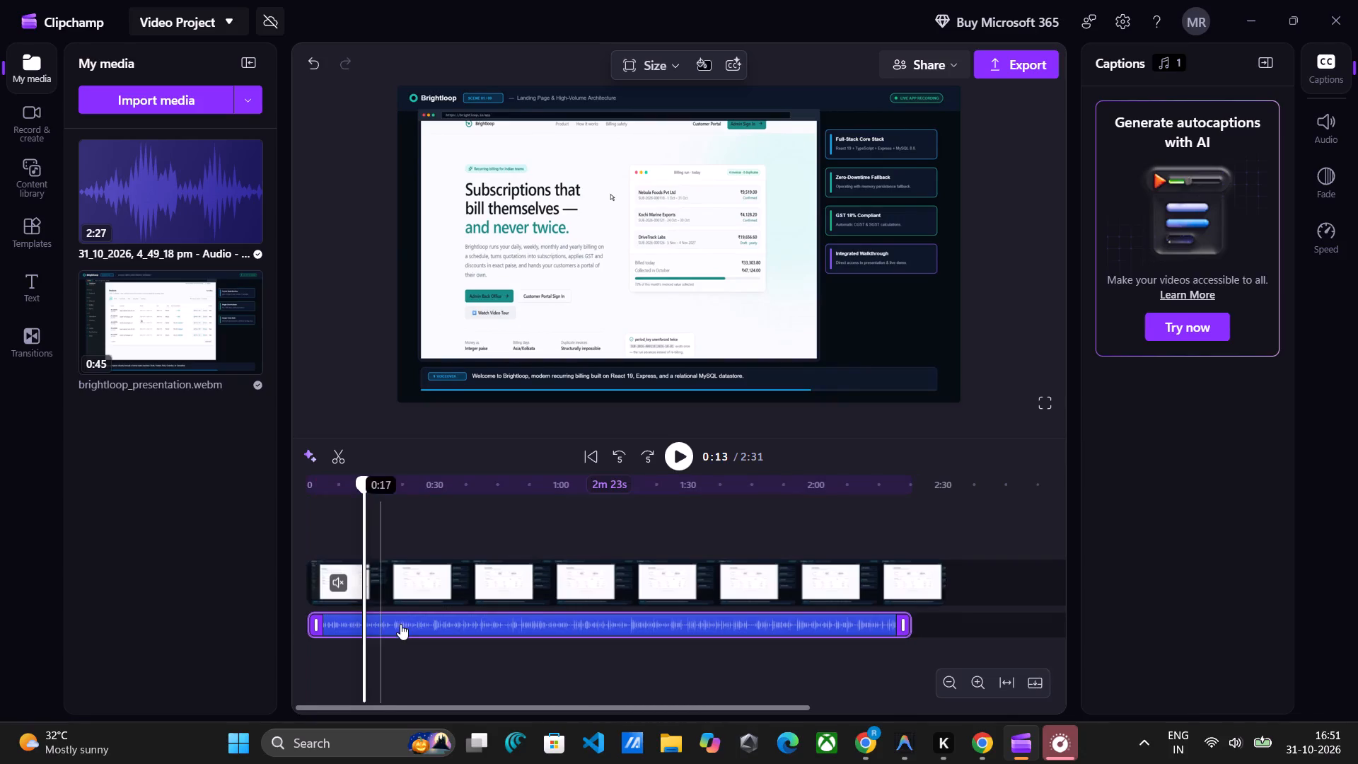
Set the voiceover clip's volume to 142% while the project plays.
click(668, 461)
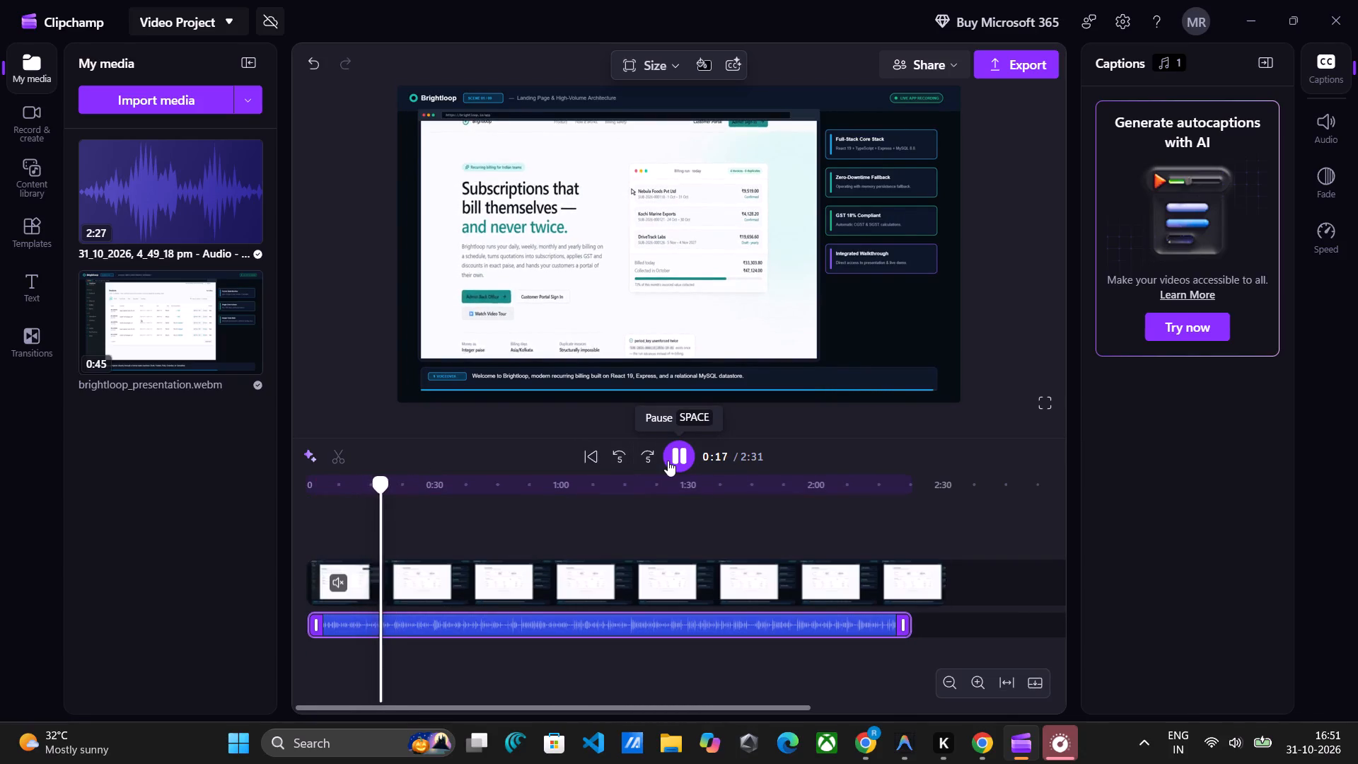
click(1322, 123)
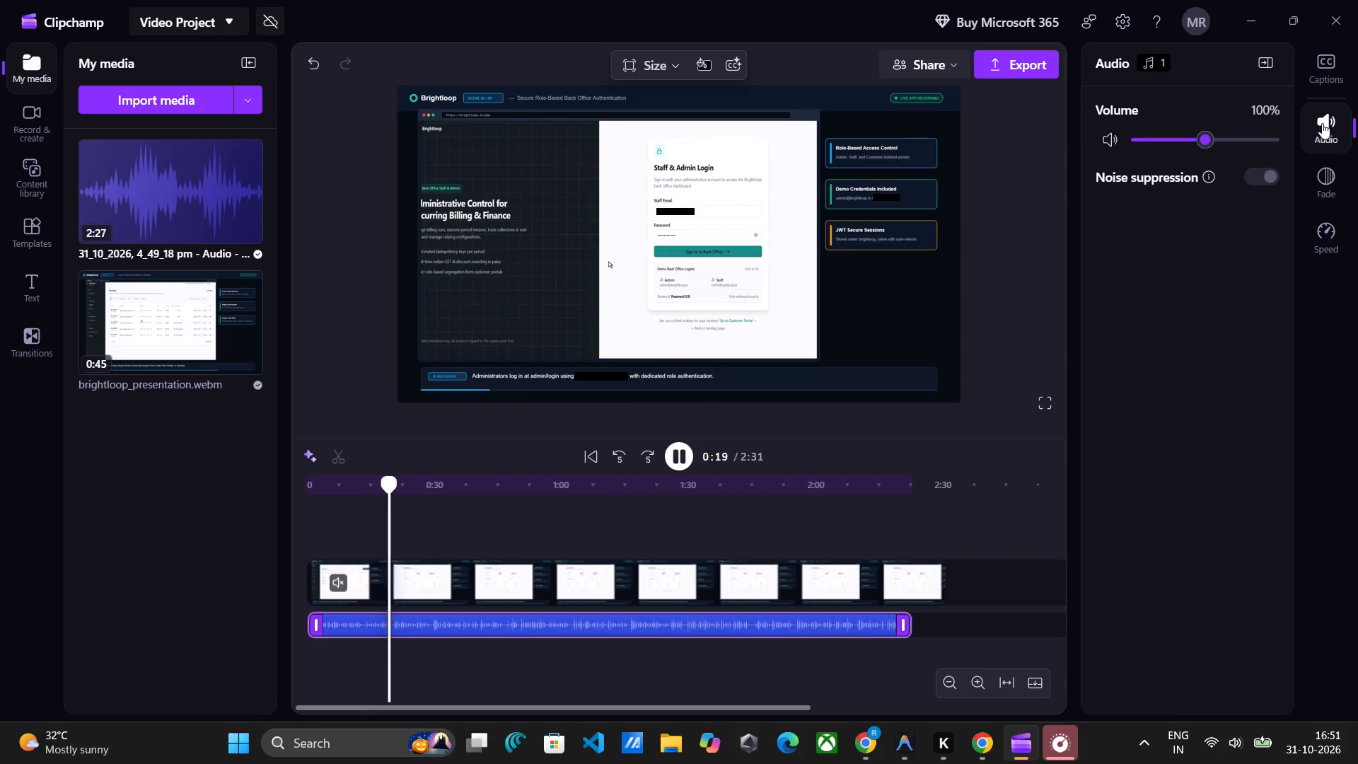
click(1234, 141)
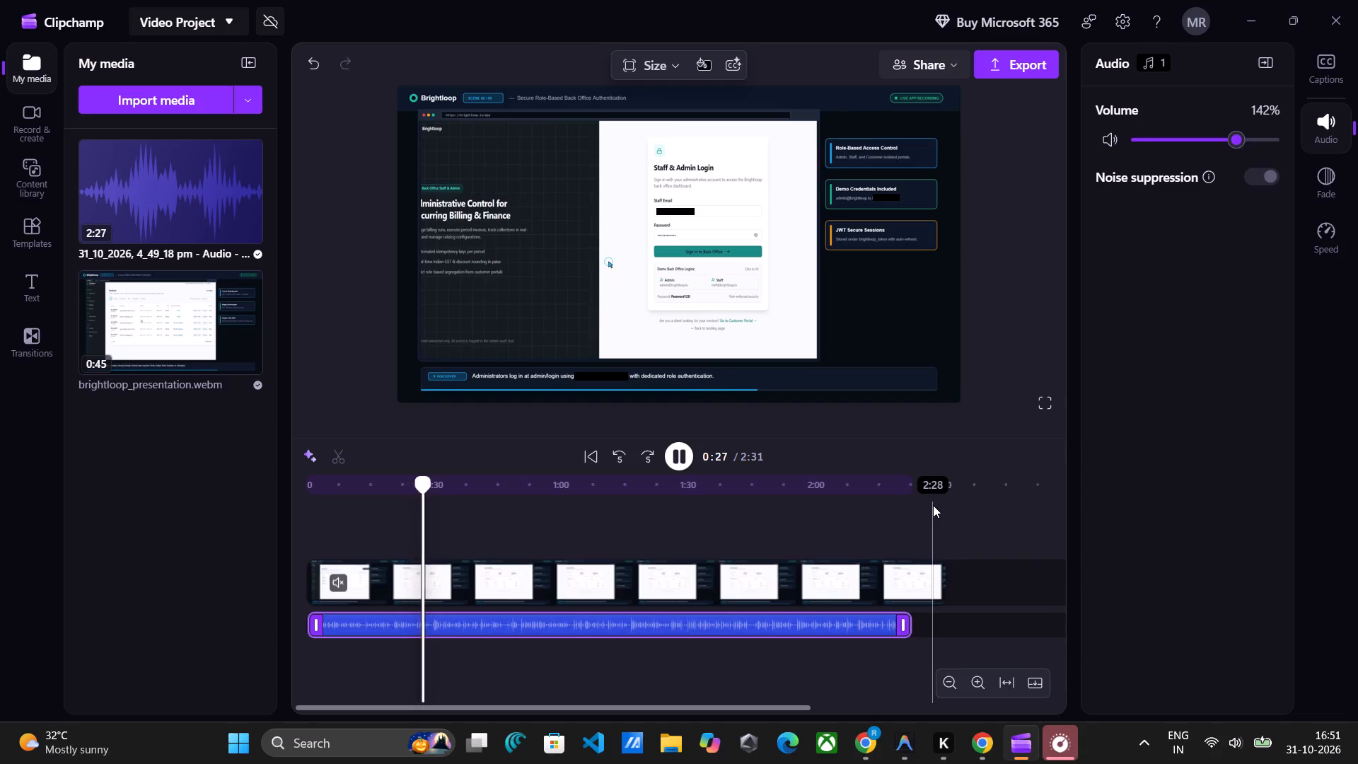
Find the scene's matching point by playback and split the video clip at about 0:31.
click(685, 461)
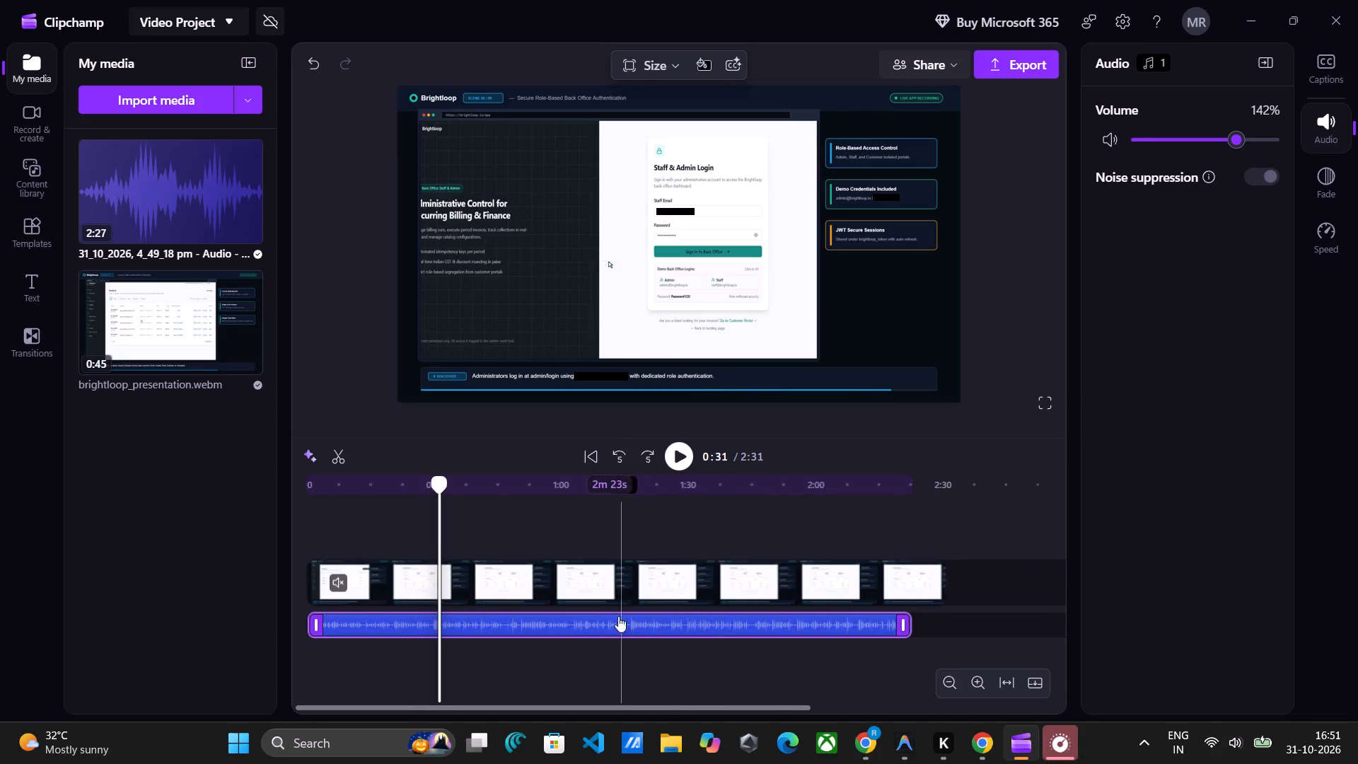
scroll(589, 662, right, 2)
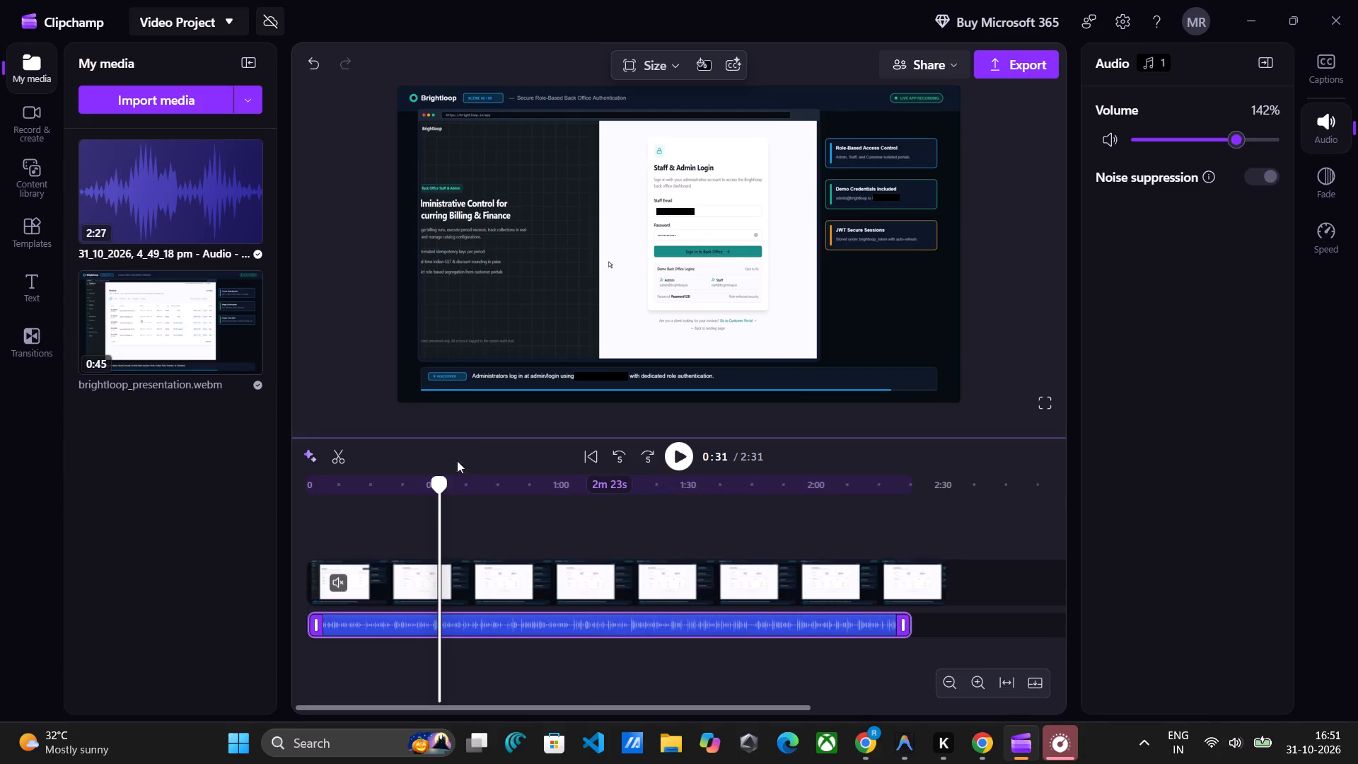
drag(437, 499, 430, 497)
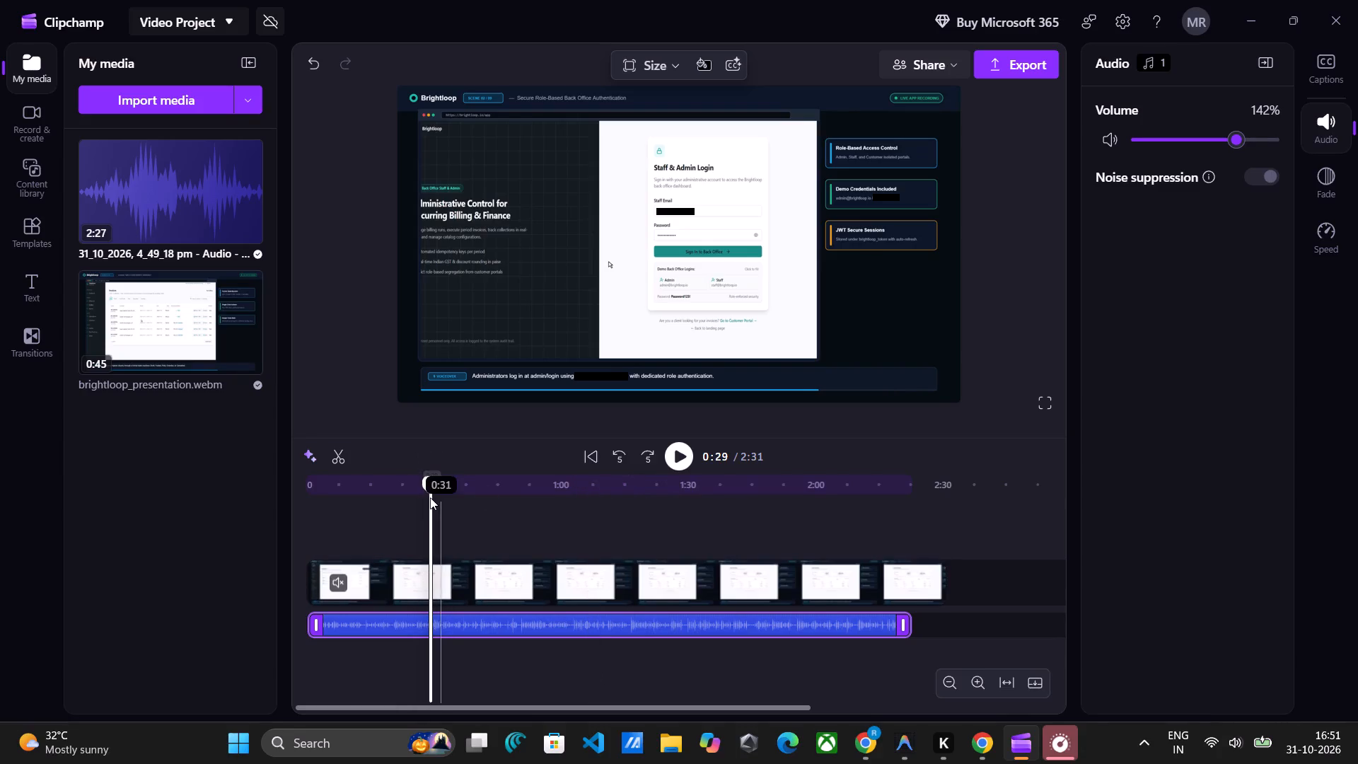
click(681, 453)
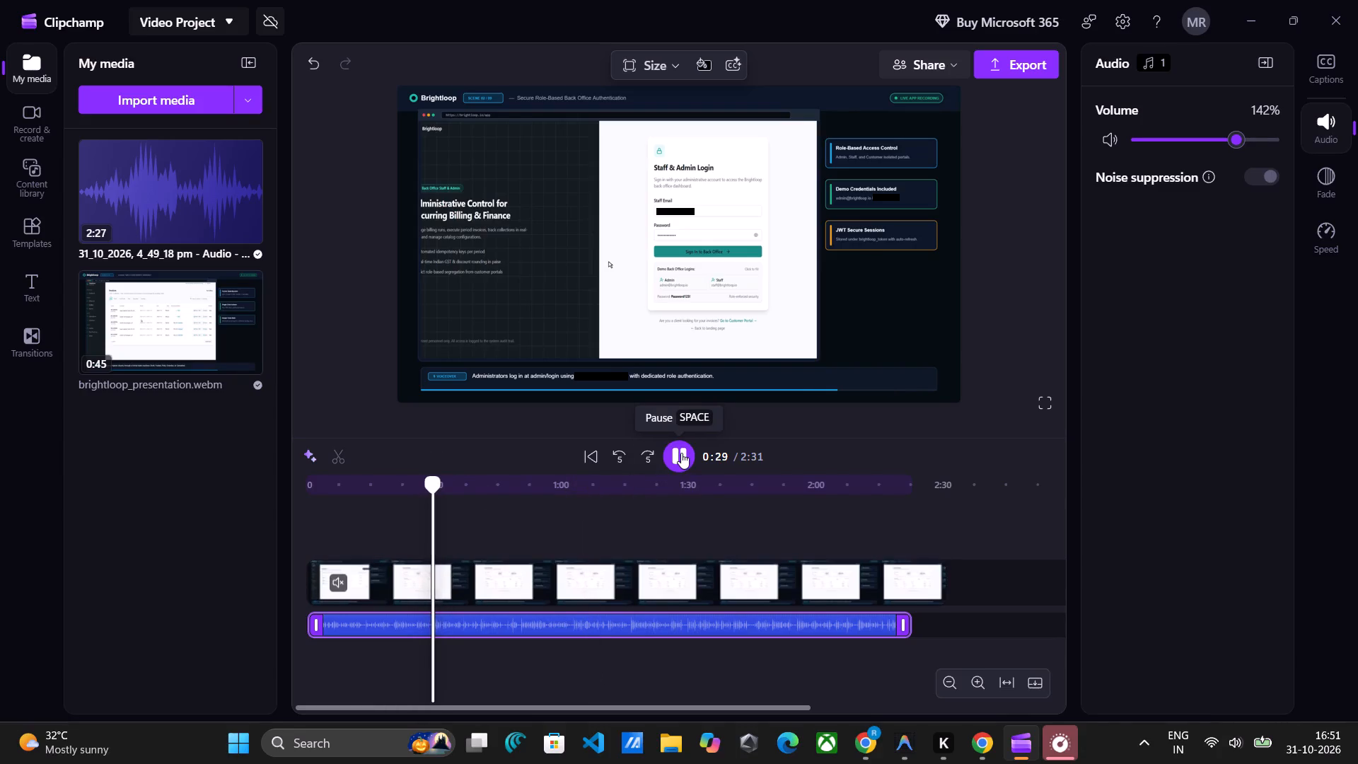
click(681, 453)
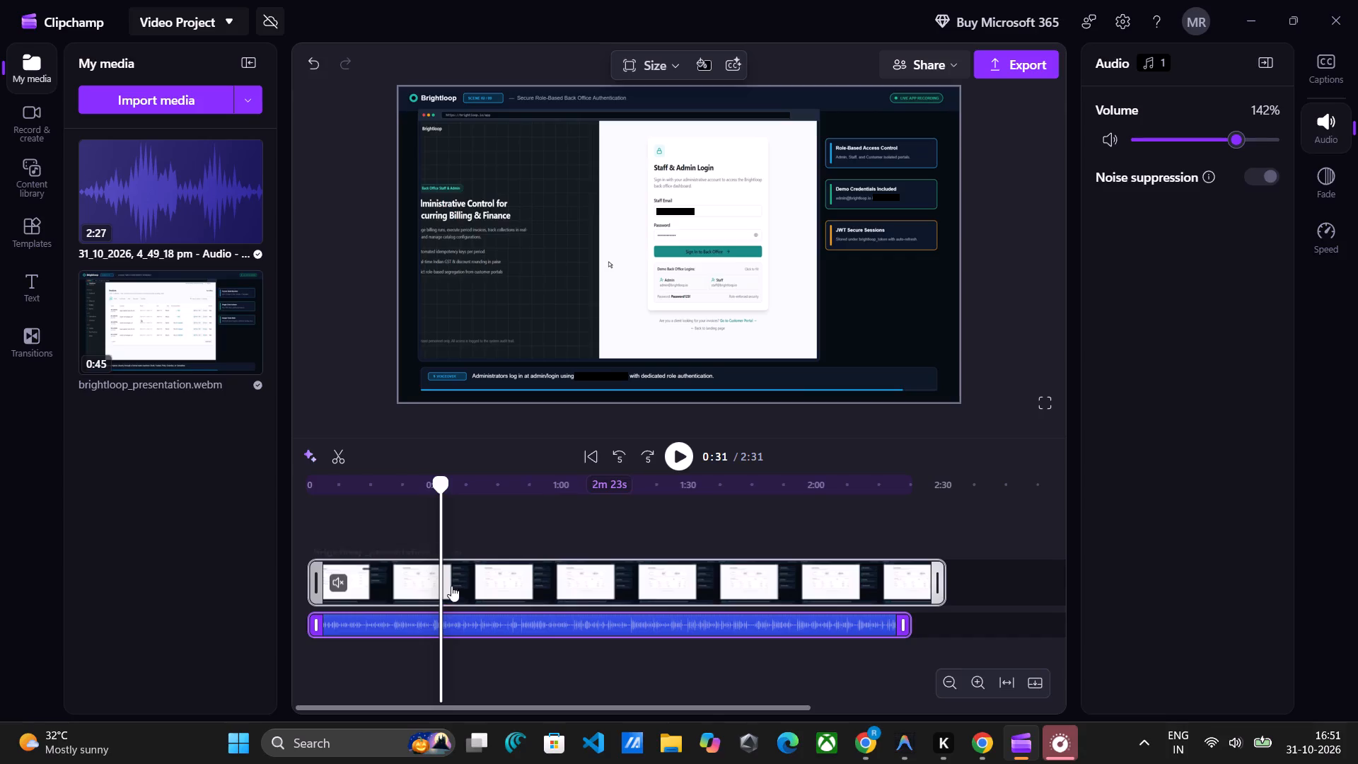
click(465, 574)
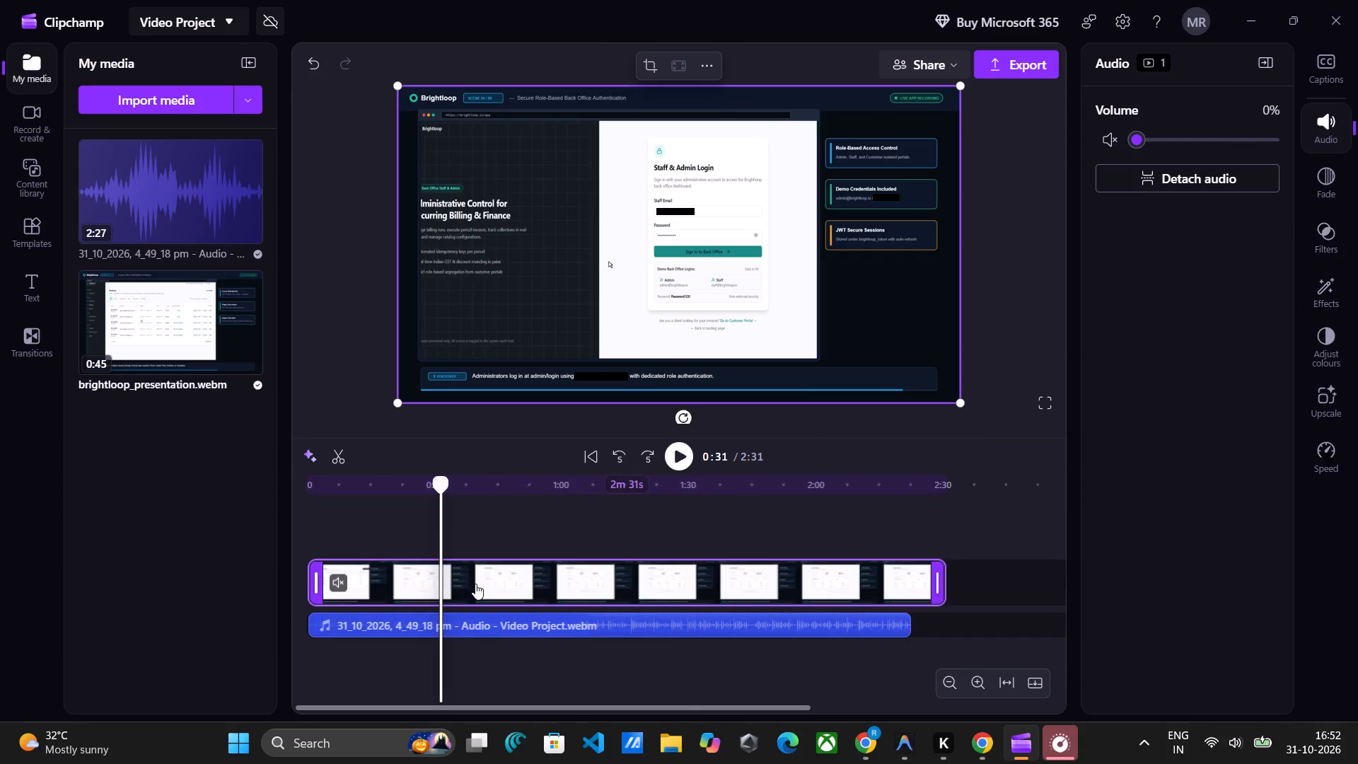
click(340, 458)
Play the project from 0:31 to about 1:58, partly in full screen, to check the voiceover against the scenes.
click(680, 463)
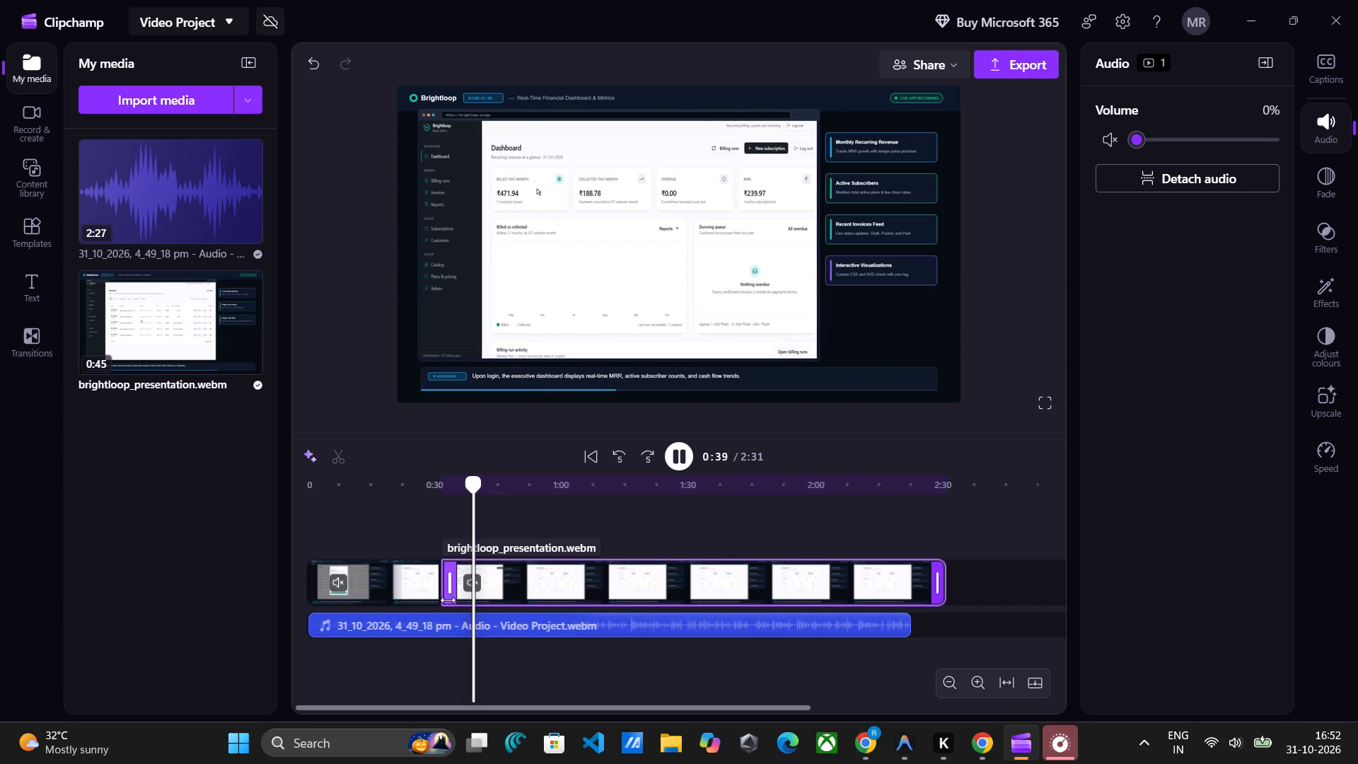
scroll(451, 649, right, 1)
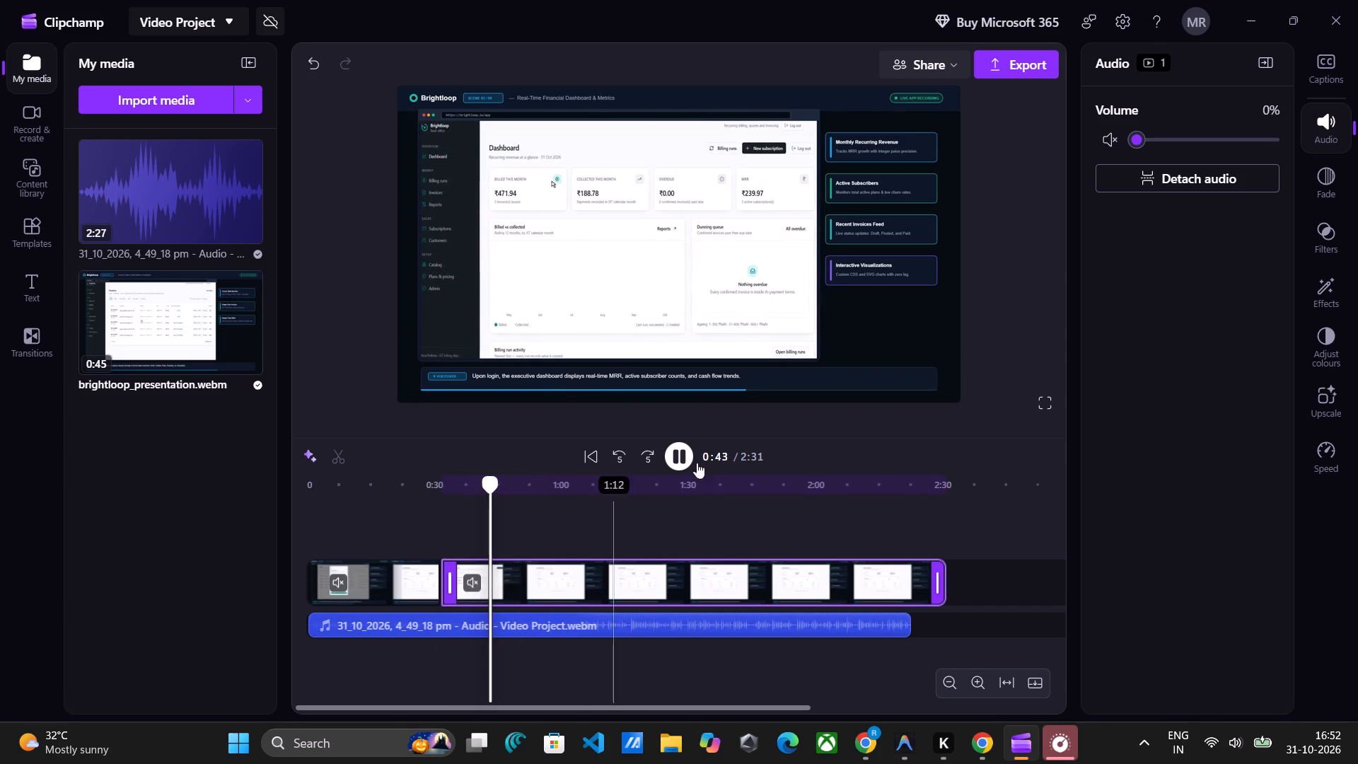
click(1053, 412)
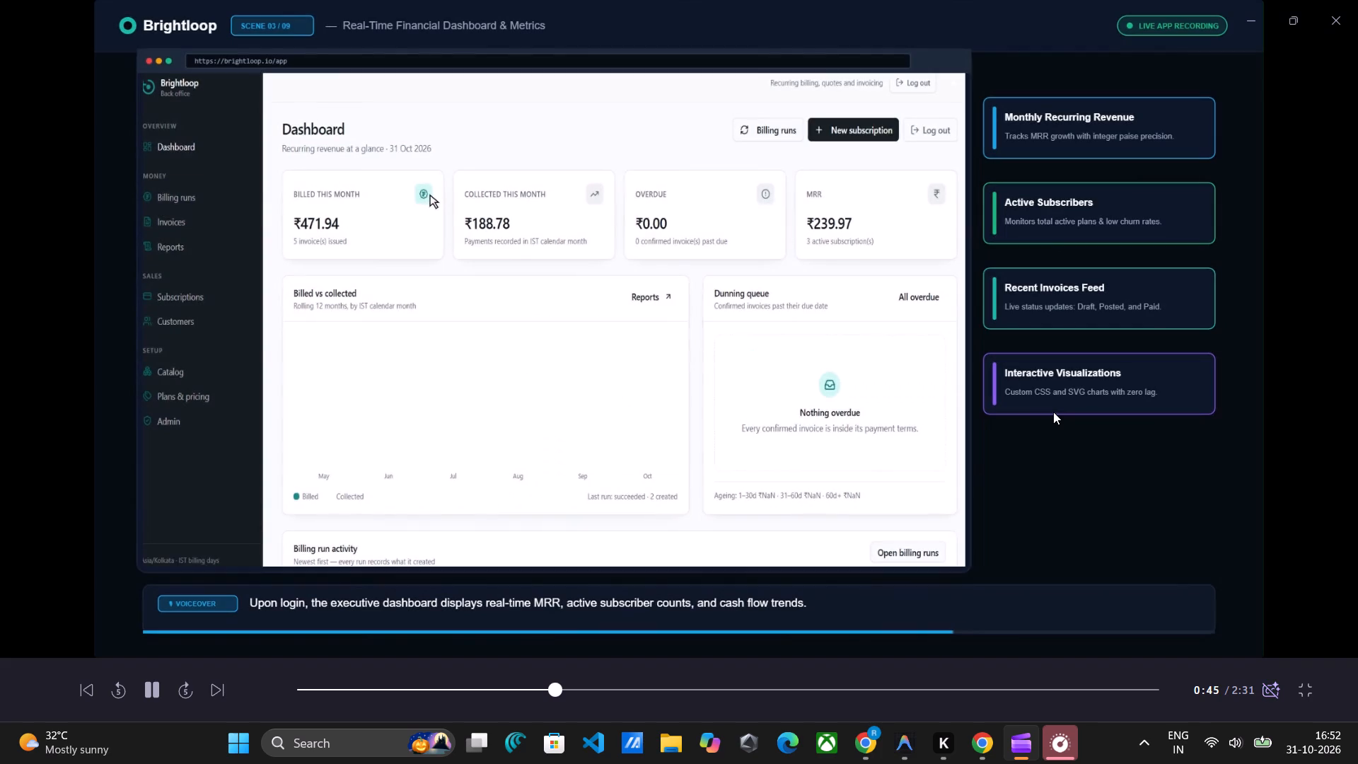
click(1310, 692)
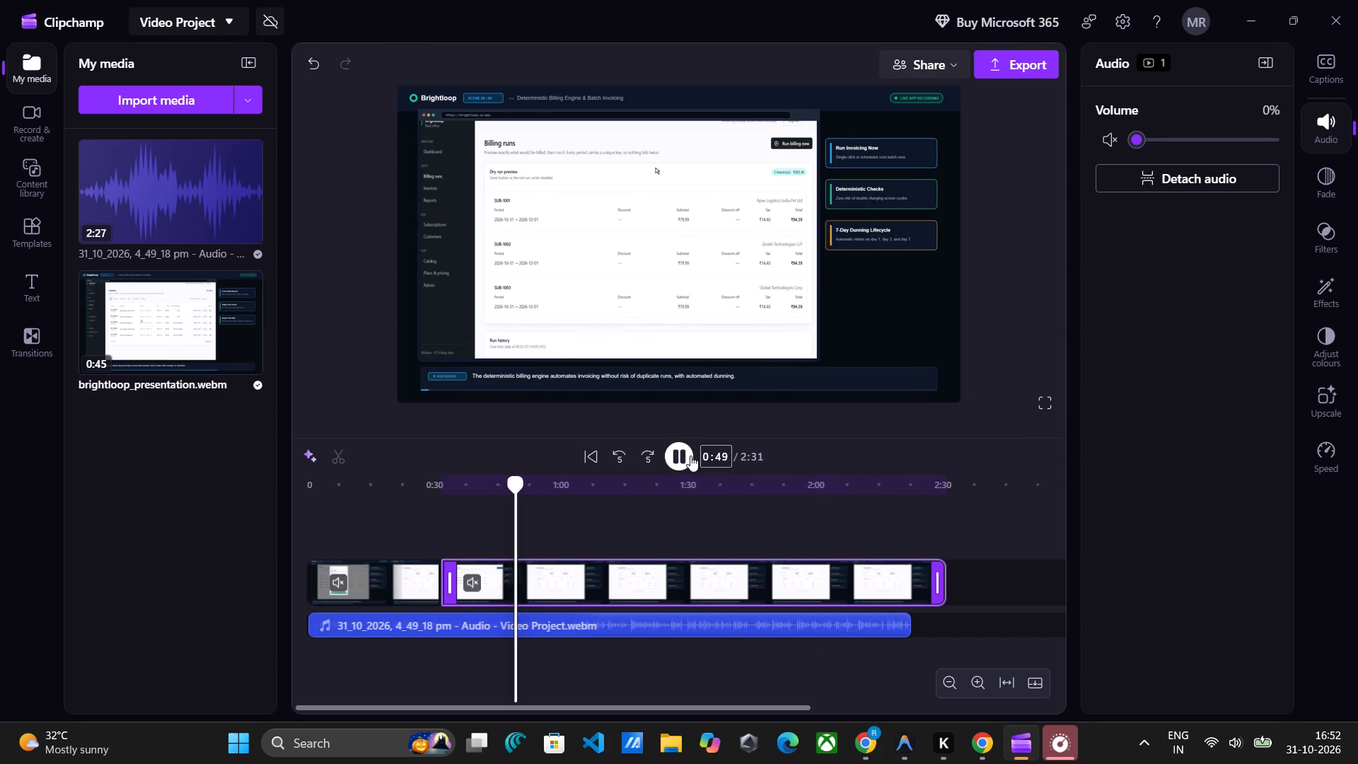
click(679, 453)
click(679, 453)
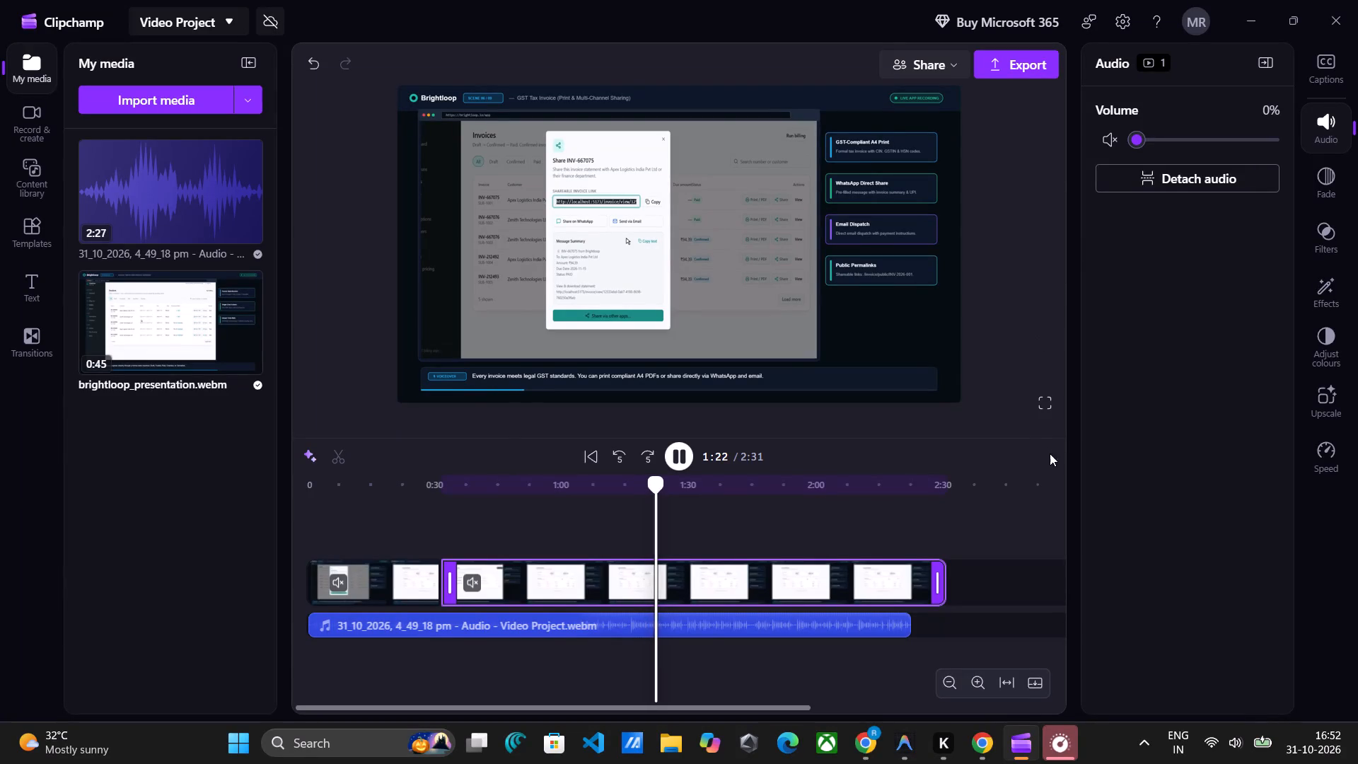
click(1056, 410)
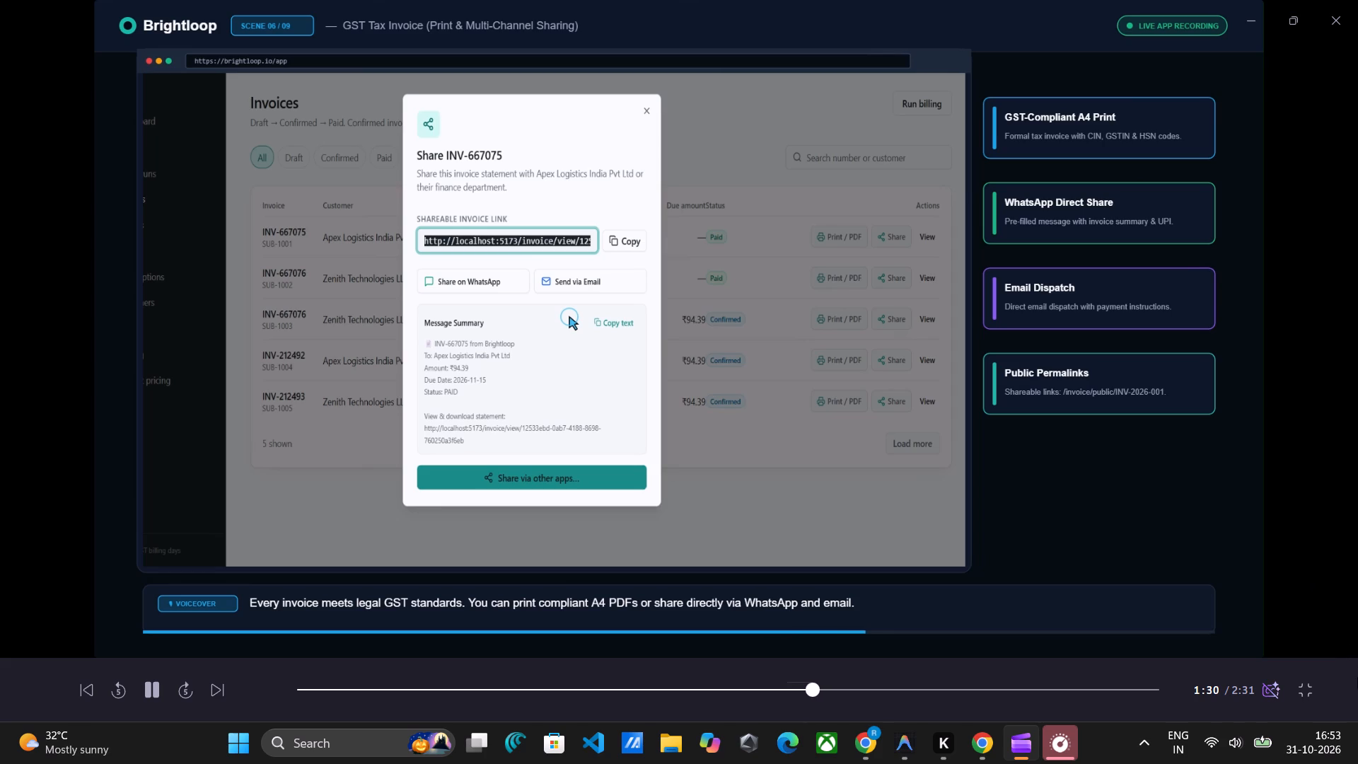
click(1318, 690)
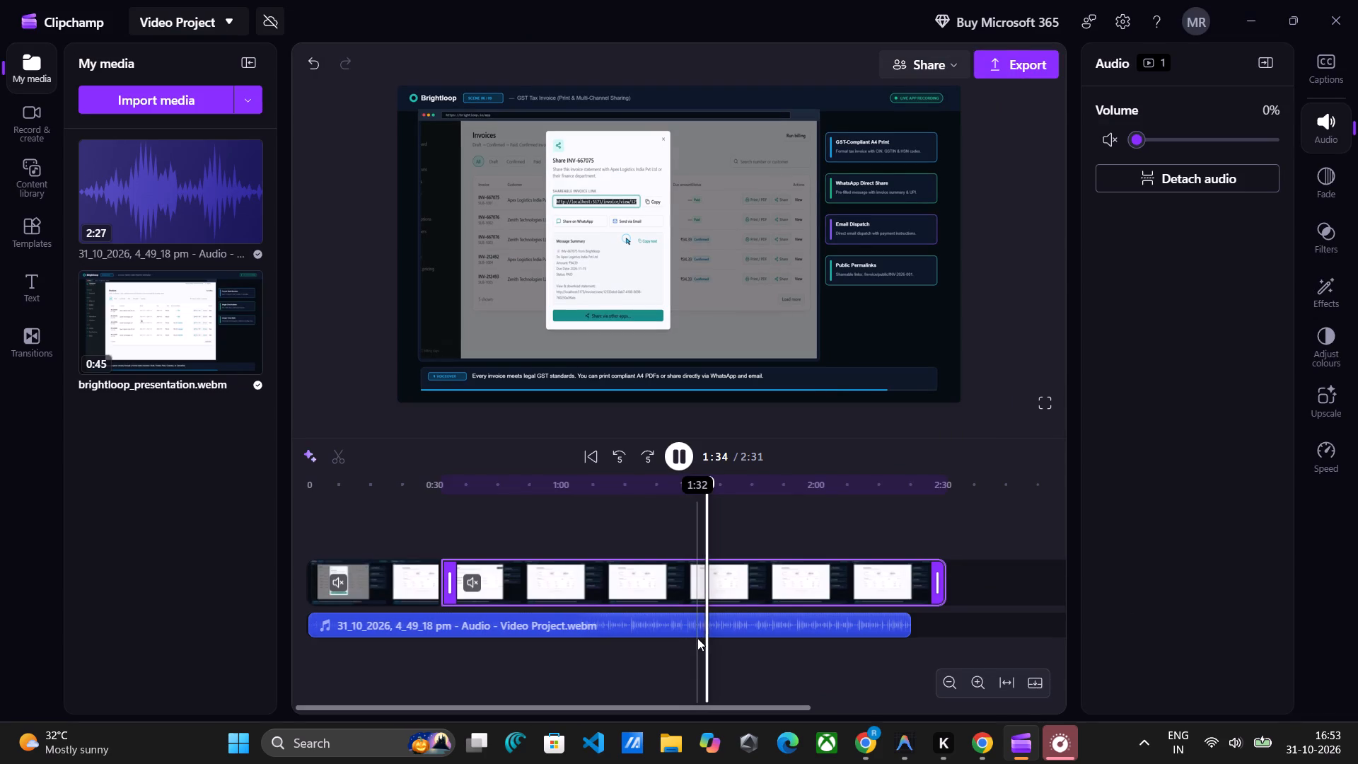
drag(697, 638, 716, 512)
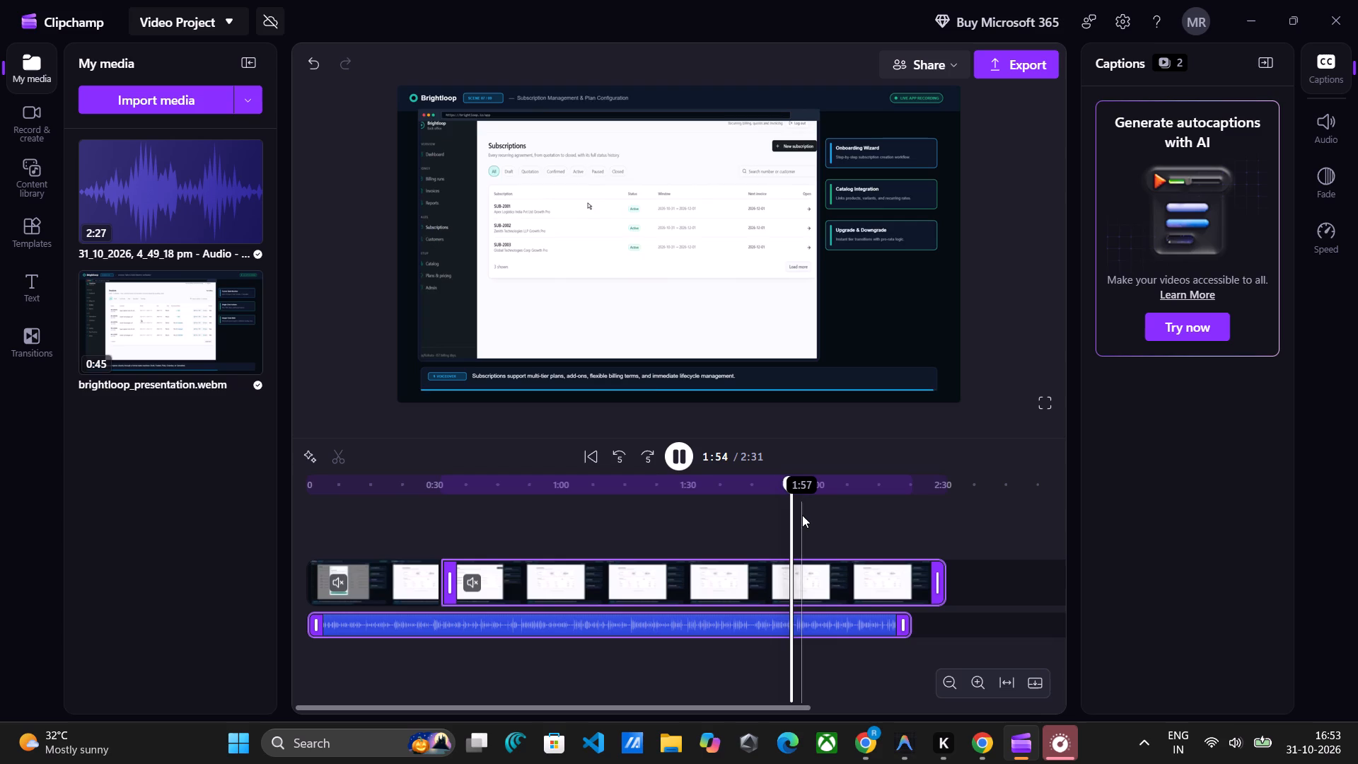
click(678, 441)
drag(632, 689, 700, 696)
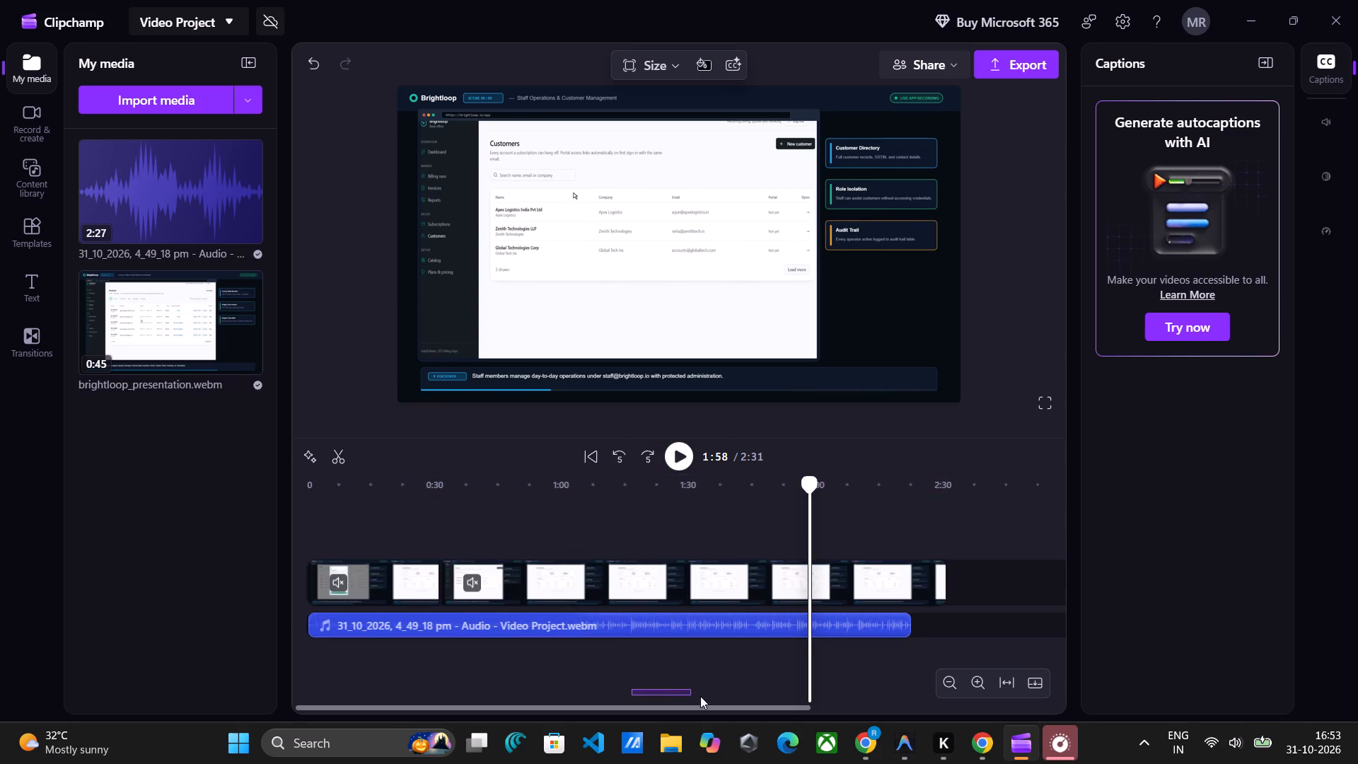
drag(700, 696, 740, 705)
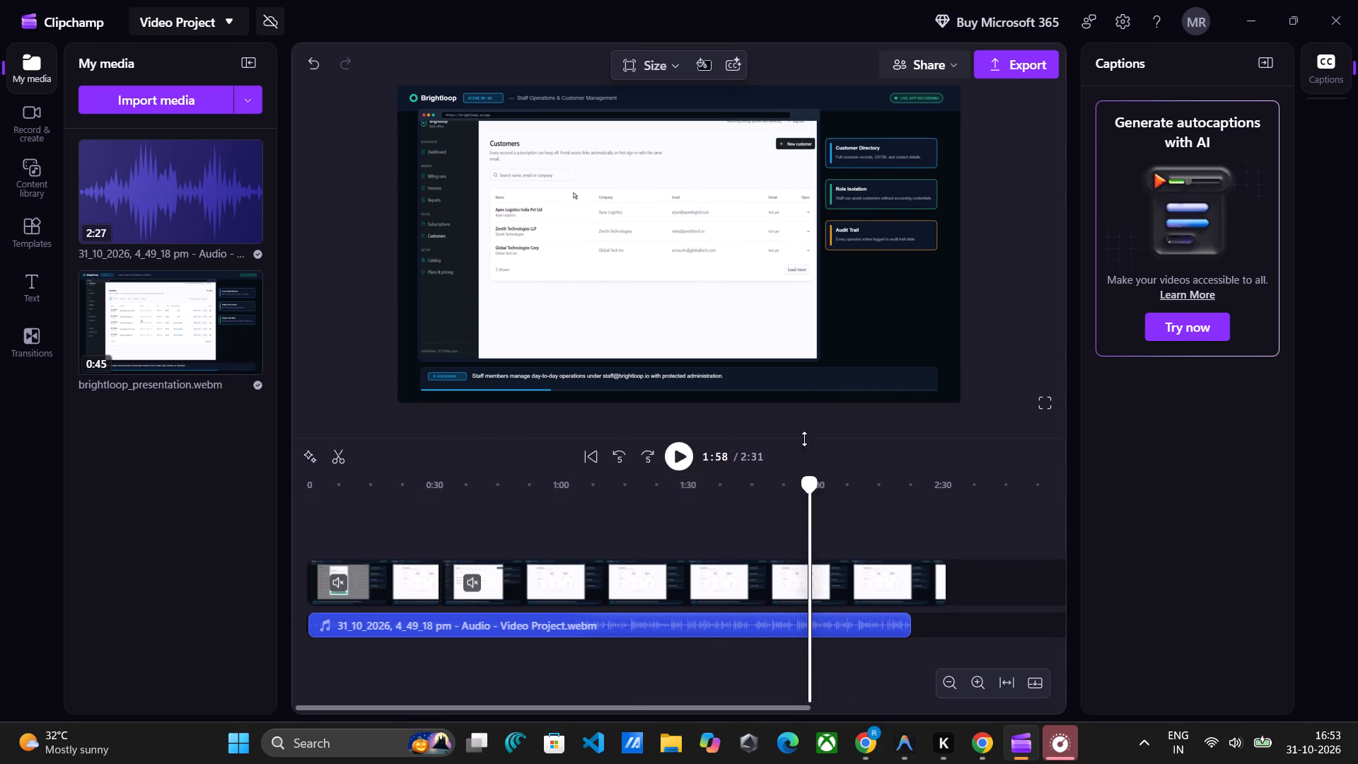
Find the start of the Subscriptions scene by playback and split the video clip at about 1:37.
drag(813, 480, 674, 503)
click(683, 464)
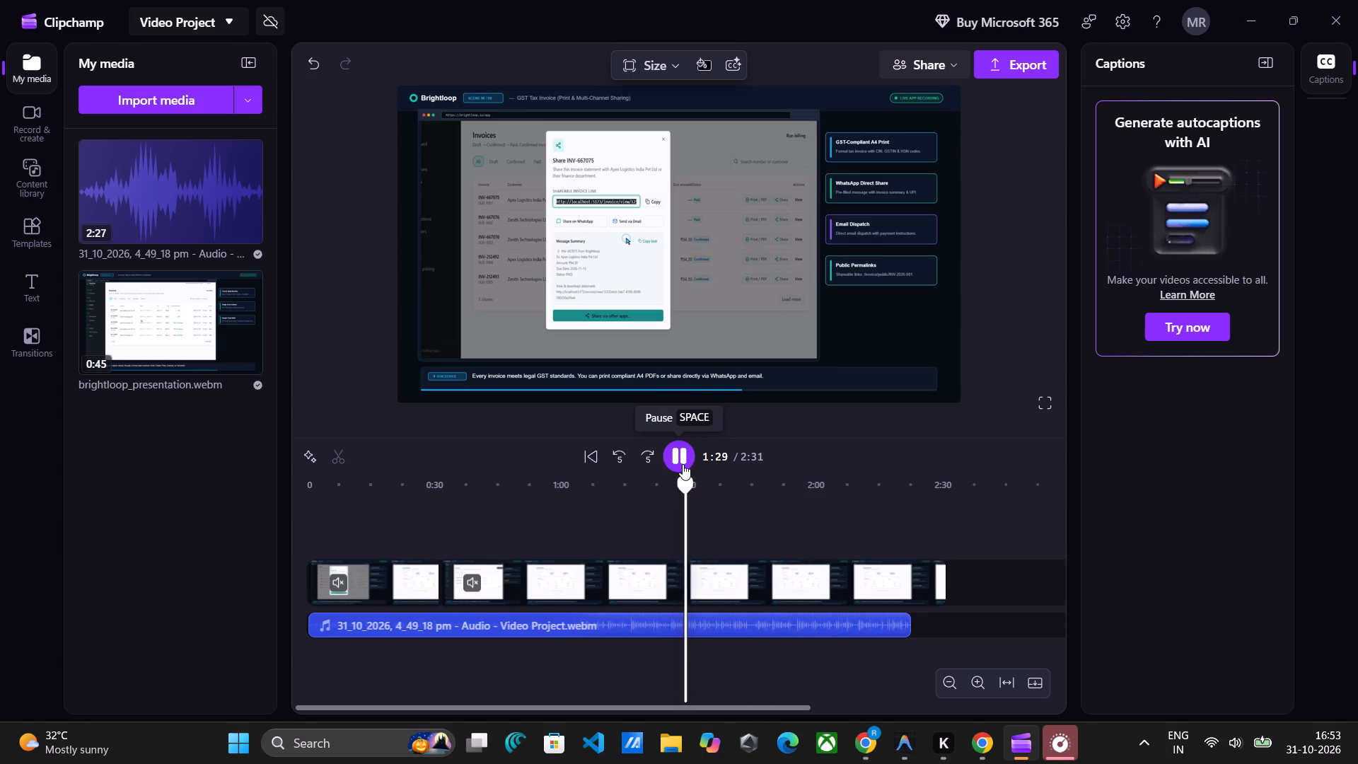
click(683, 464)
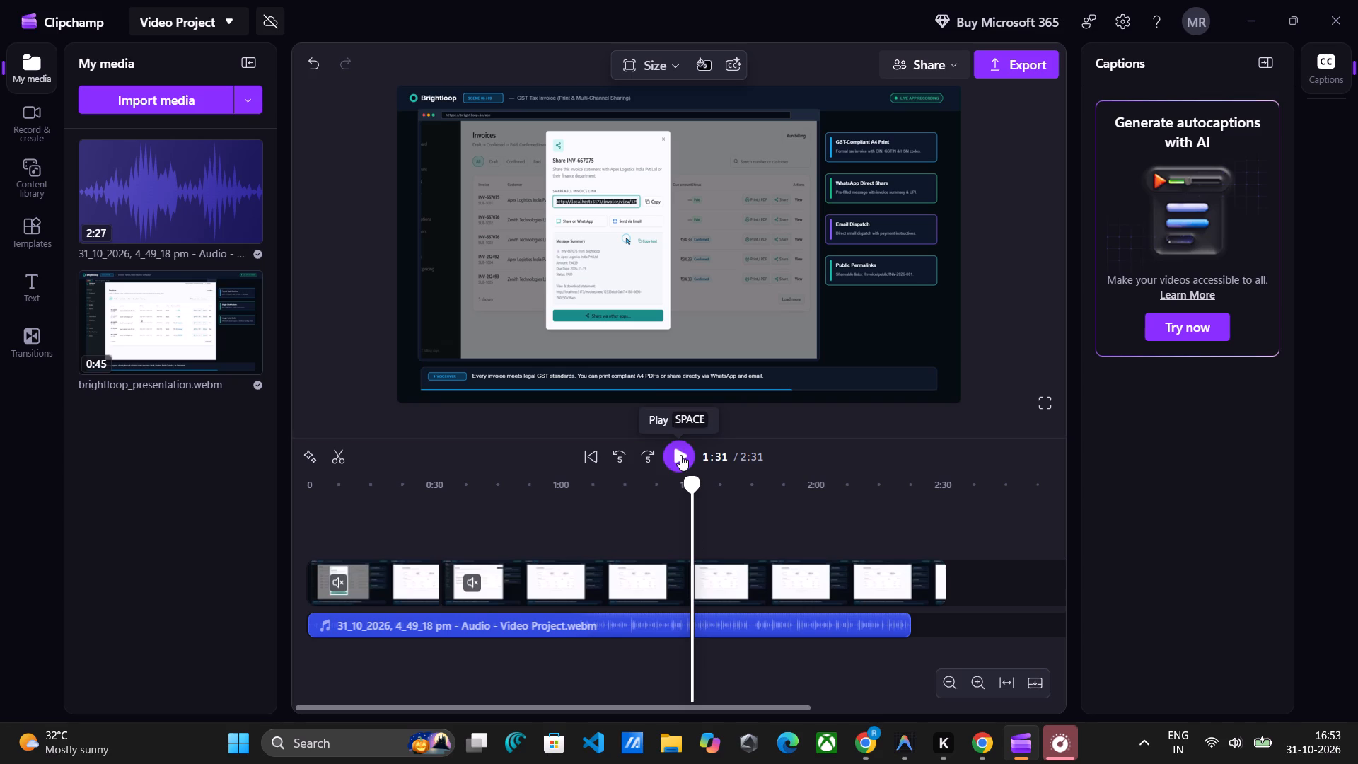
click(680, 455)
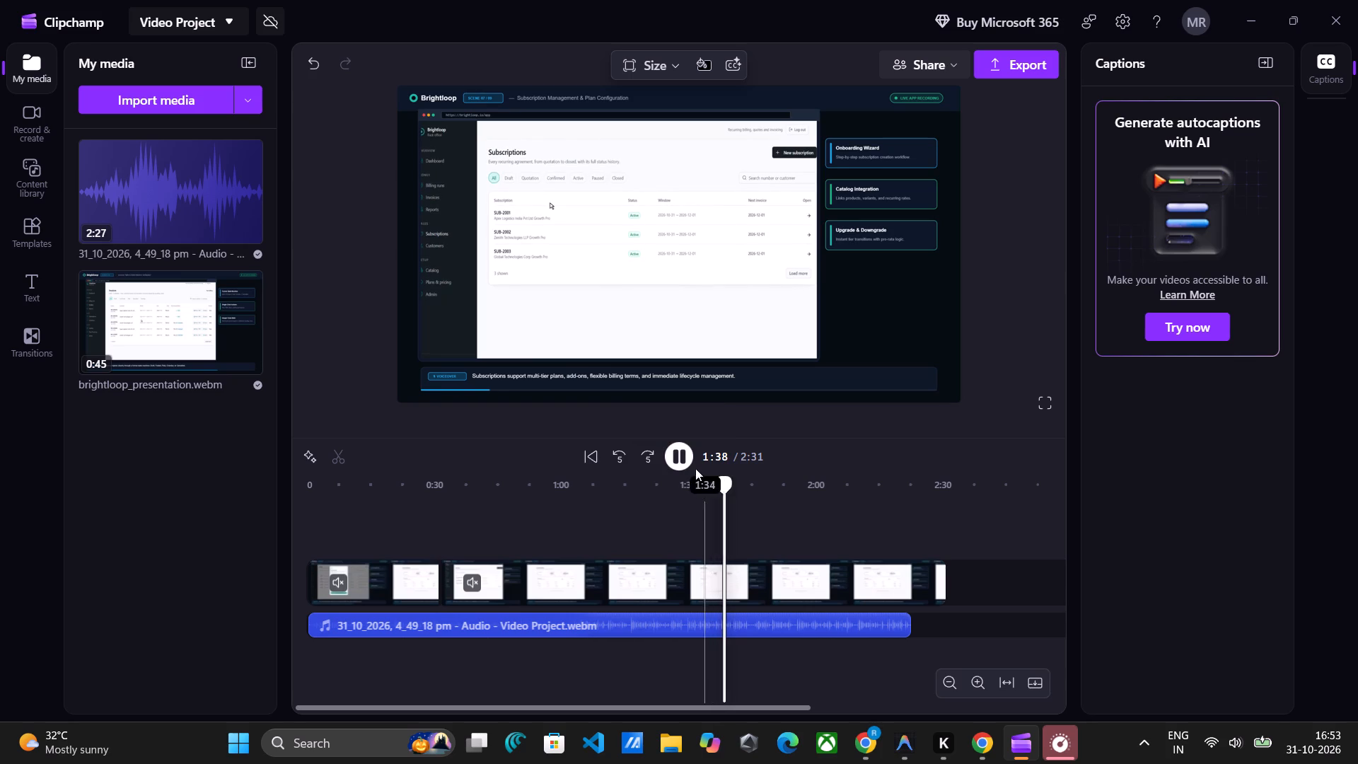
click(700, 577)
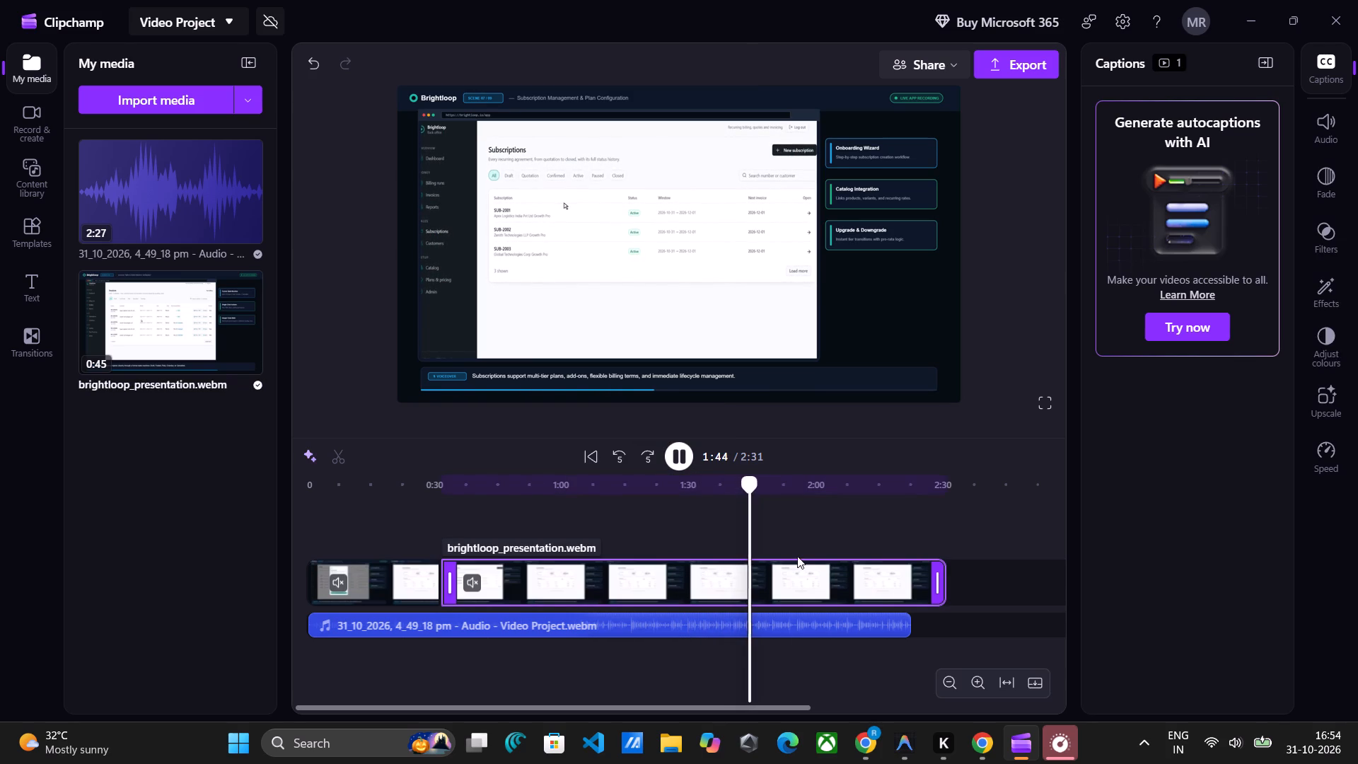
drag(757, 480, 707, 494)
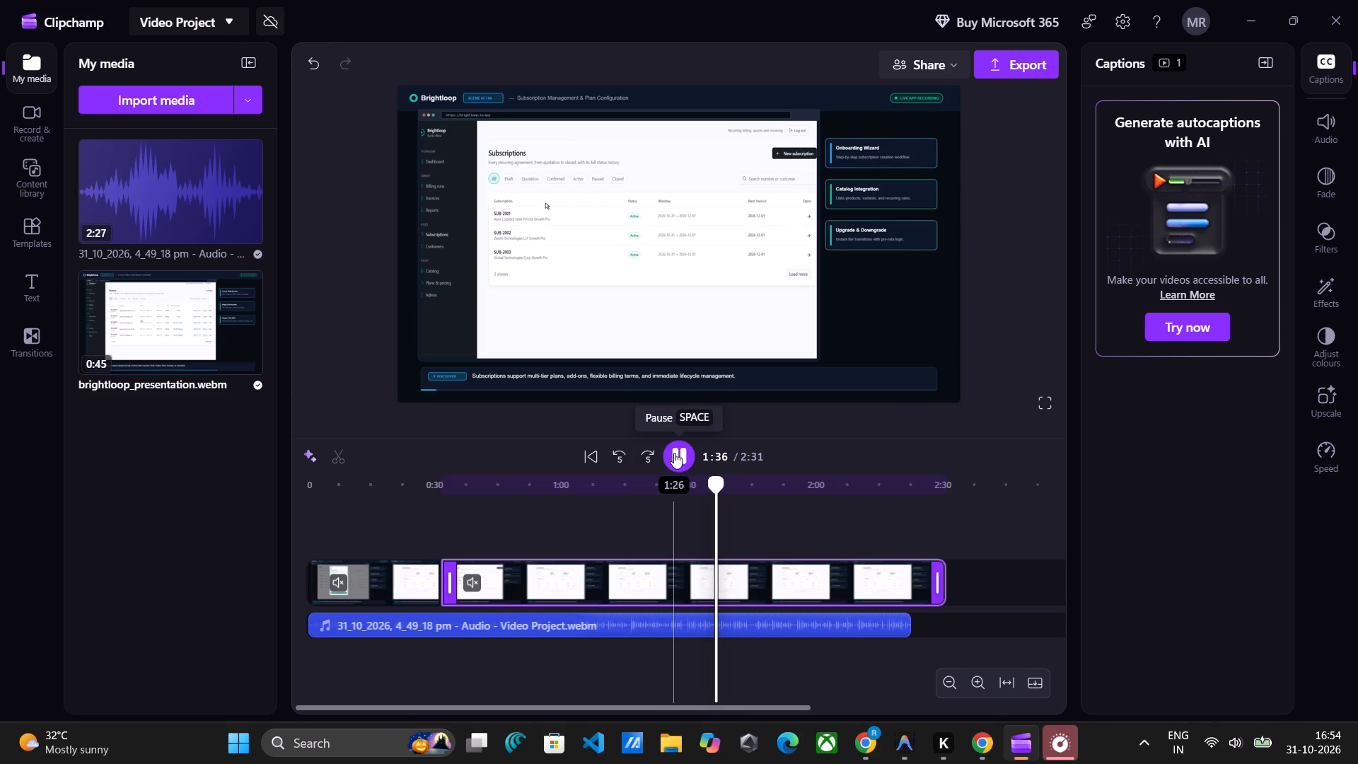
click(674, 453)
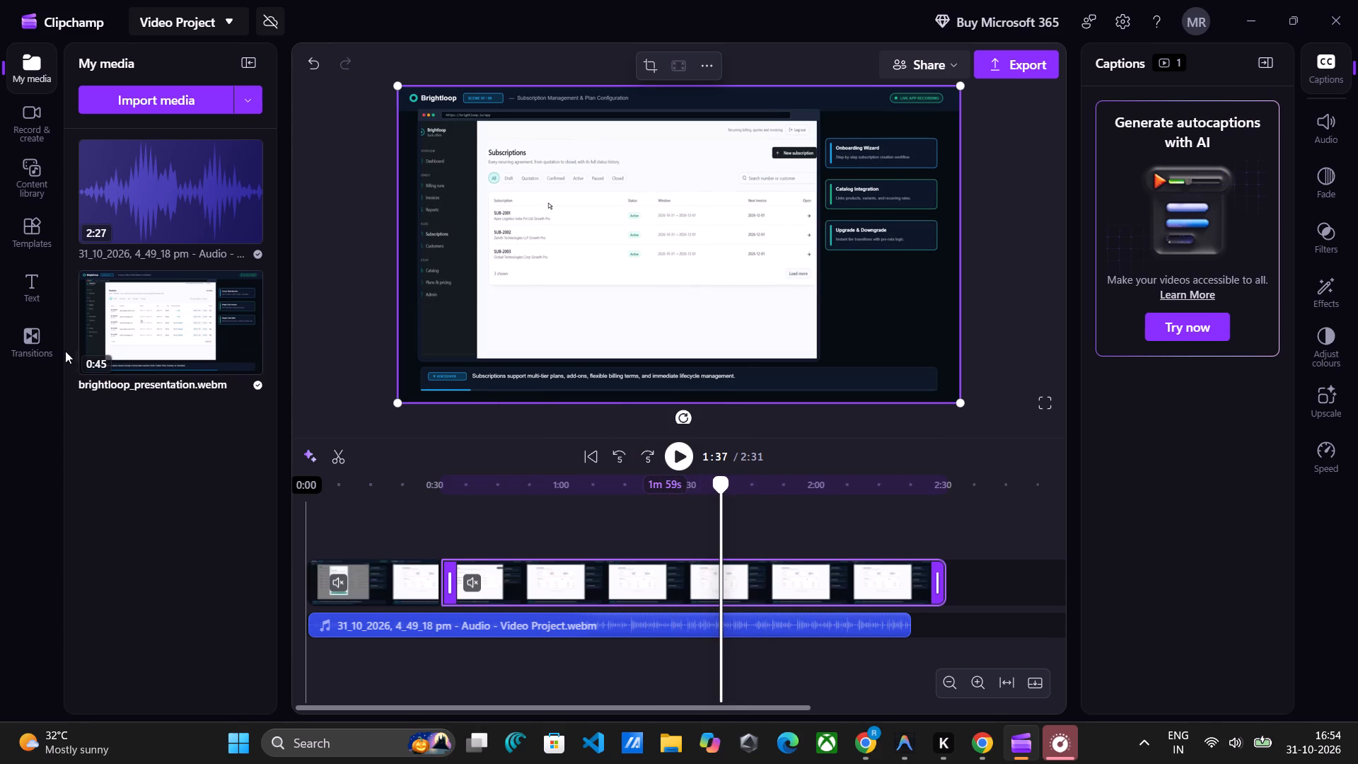
click(340, 453)
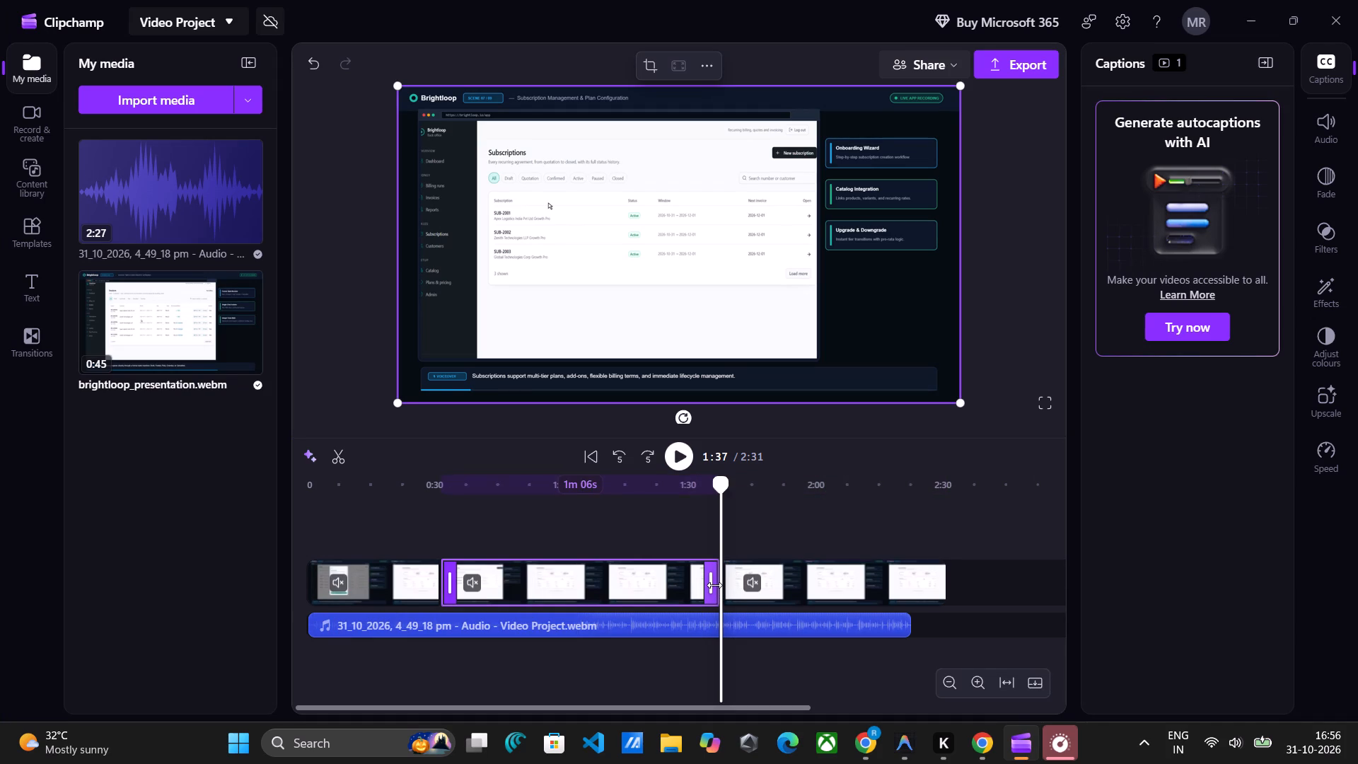
click(712, 588)
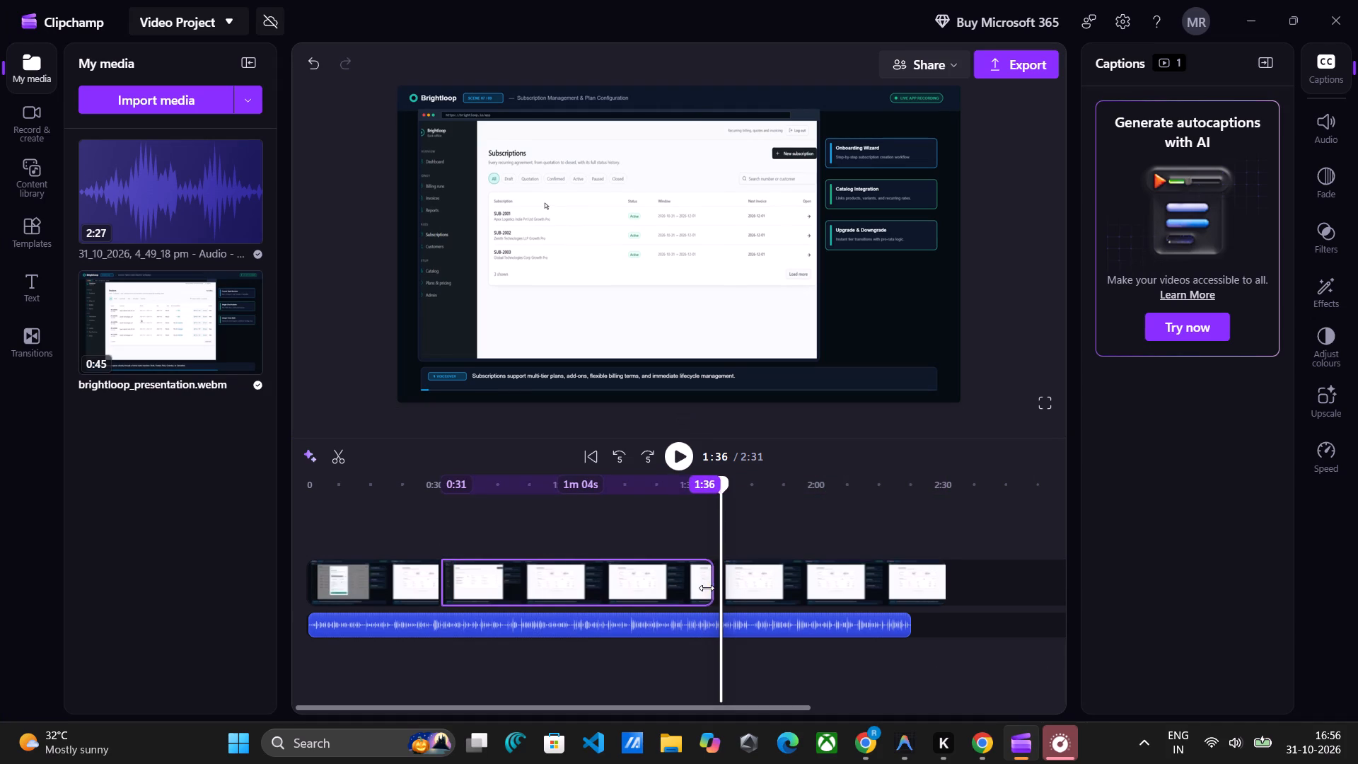
Move the last video clip slightly earlier so it closes the gap after the second clip.
drag(791, 580, 783, 581)
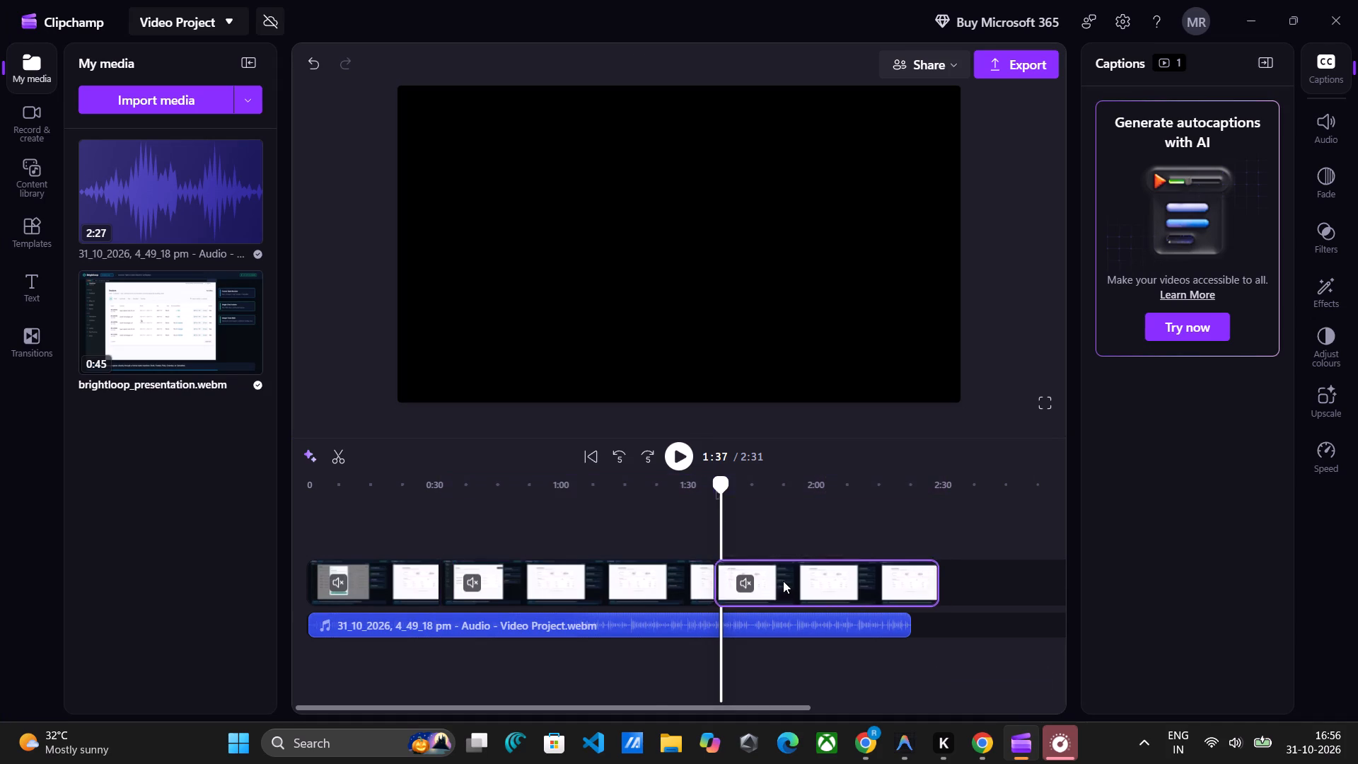
drag(783, 581, 782, 581)
click(759, 644)
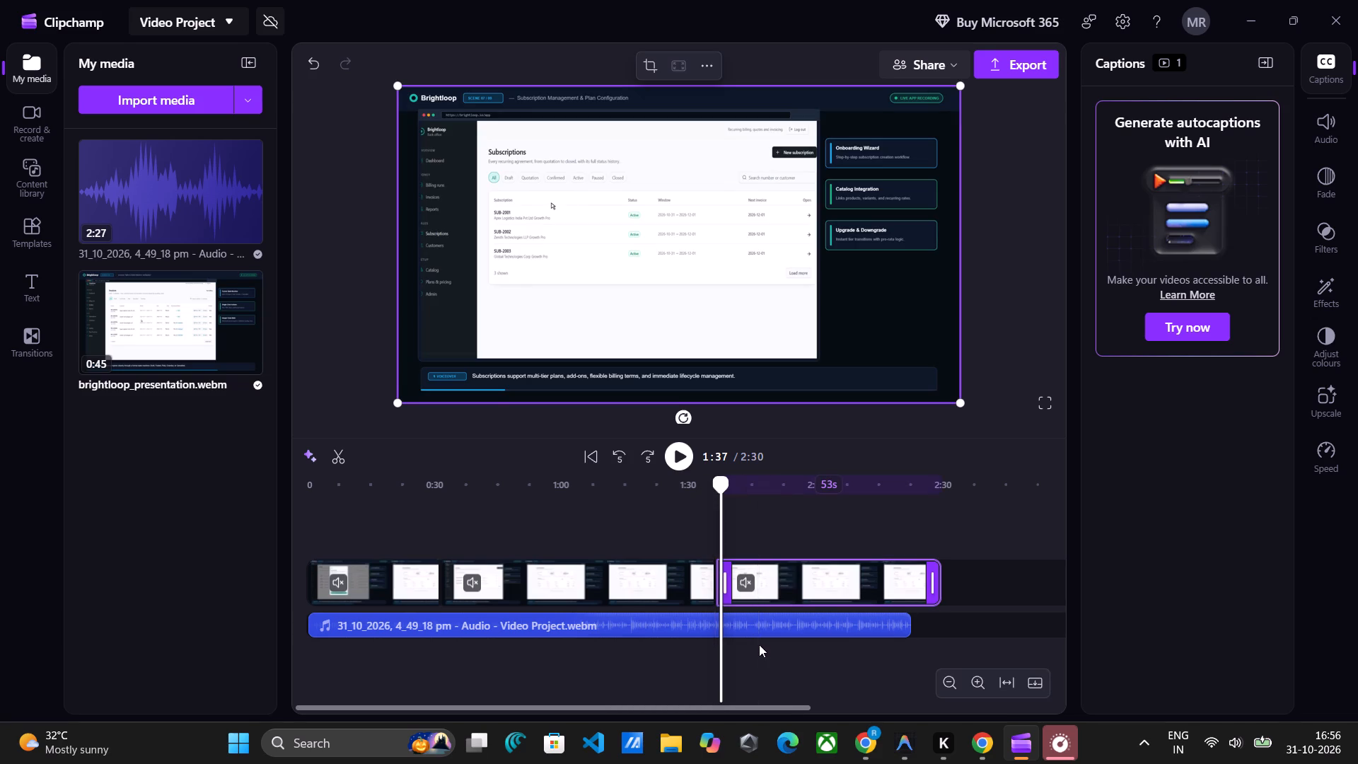
click(734, 586)
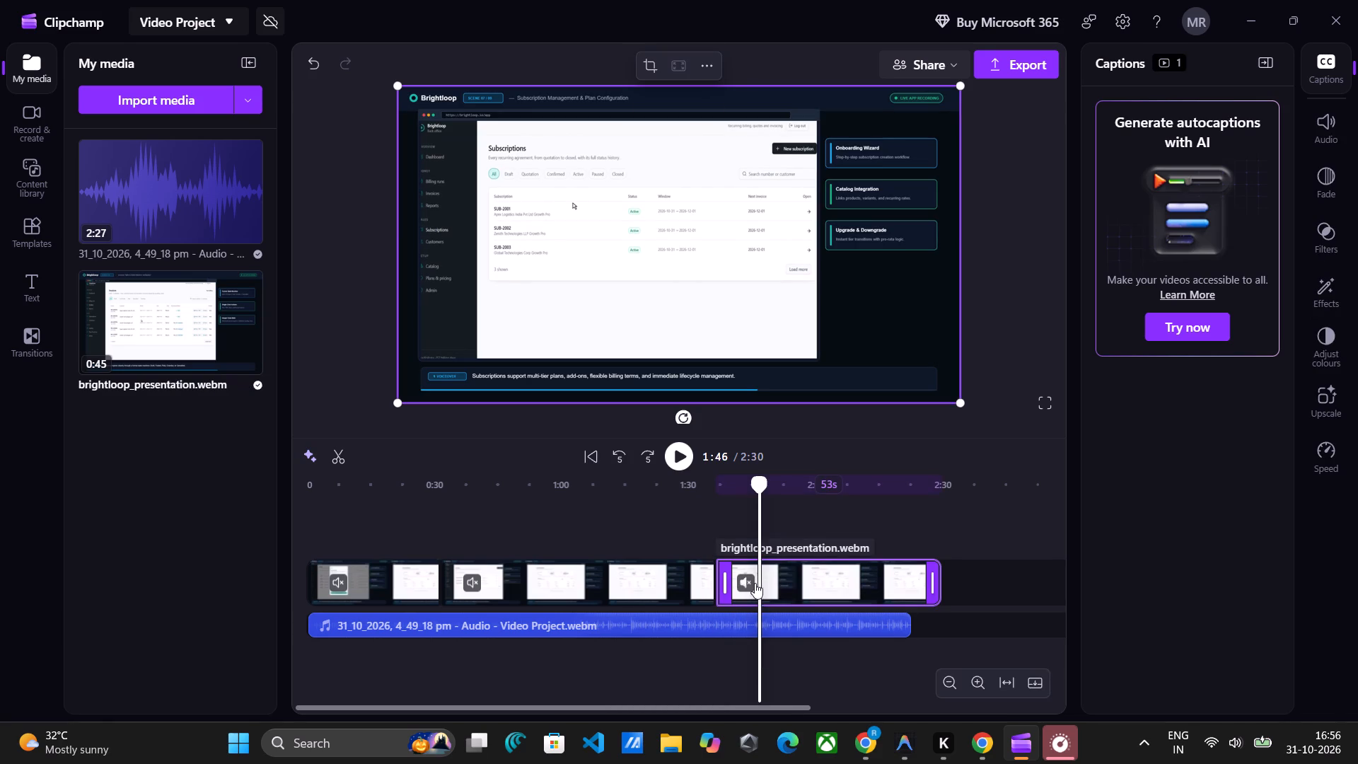
drag(785, 579, 778, 578)
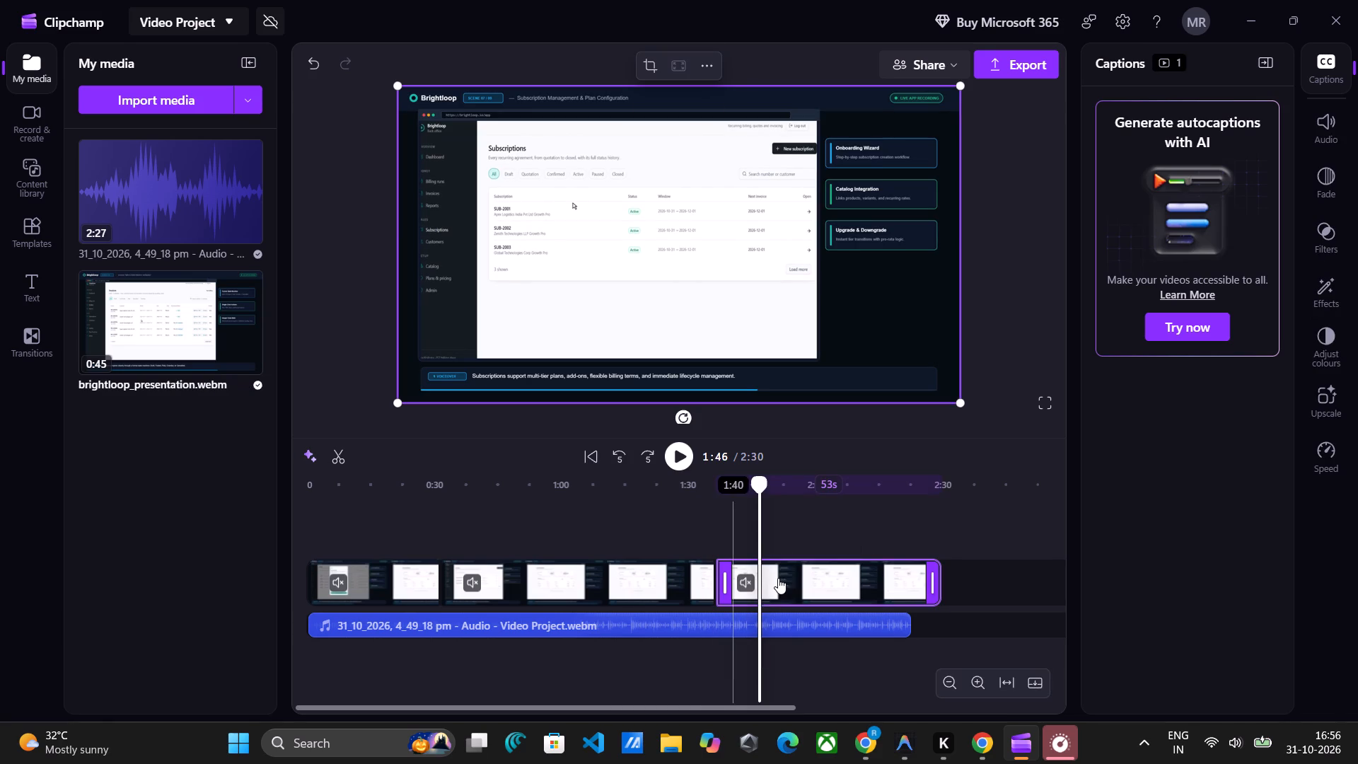
click(750, 640)
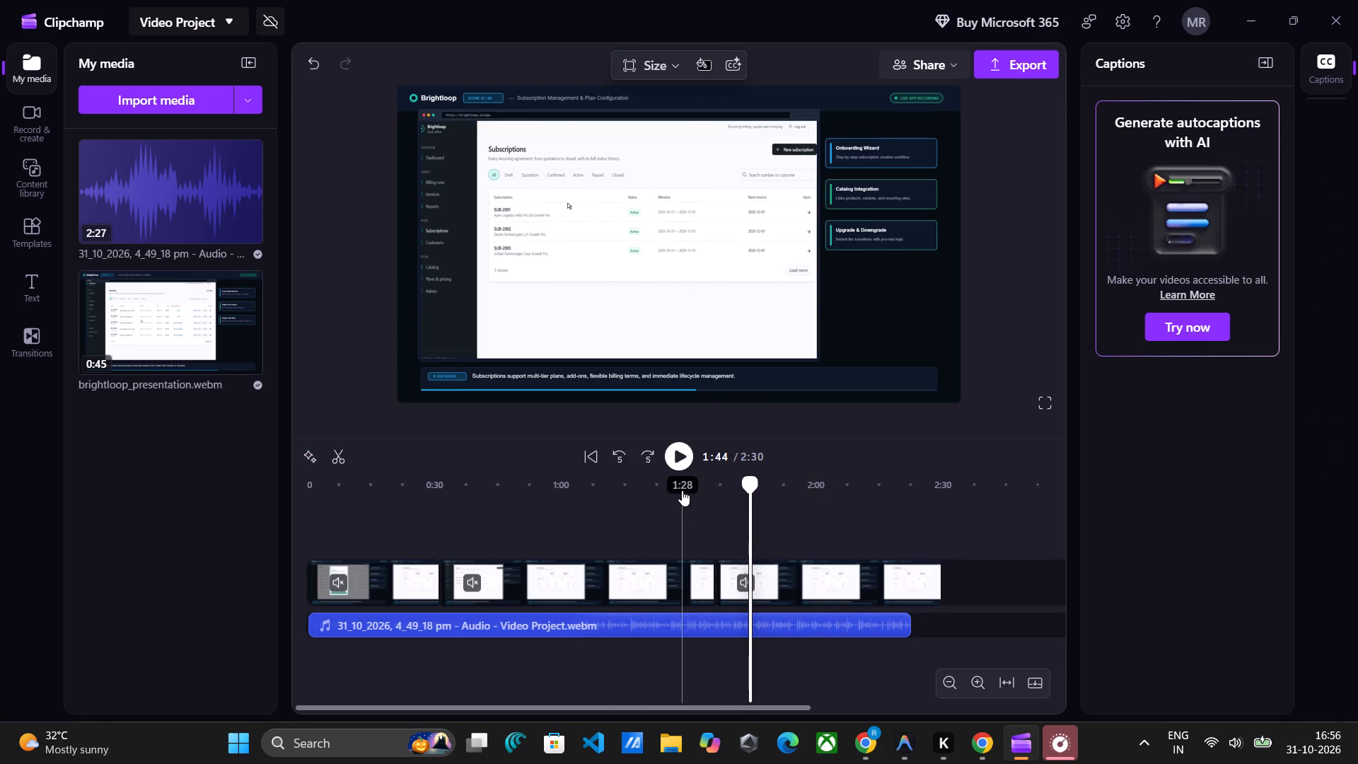
Play back the subscriptions and customers scenes, replaying from about 1:45, to check their timing against the voiceover.
click(675, 458)
drag(753, 477, 712, 477)
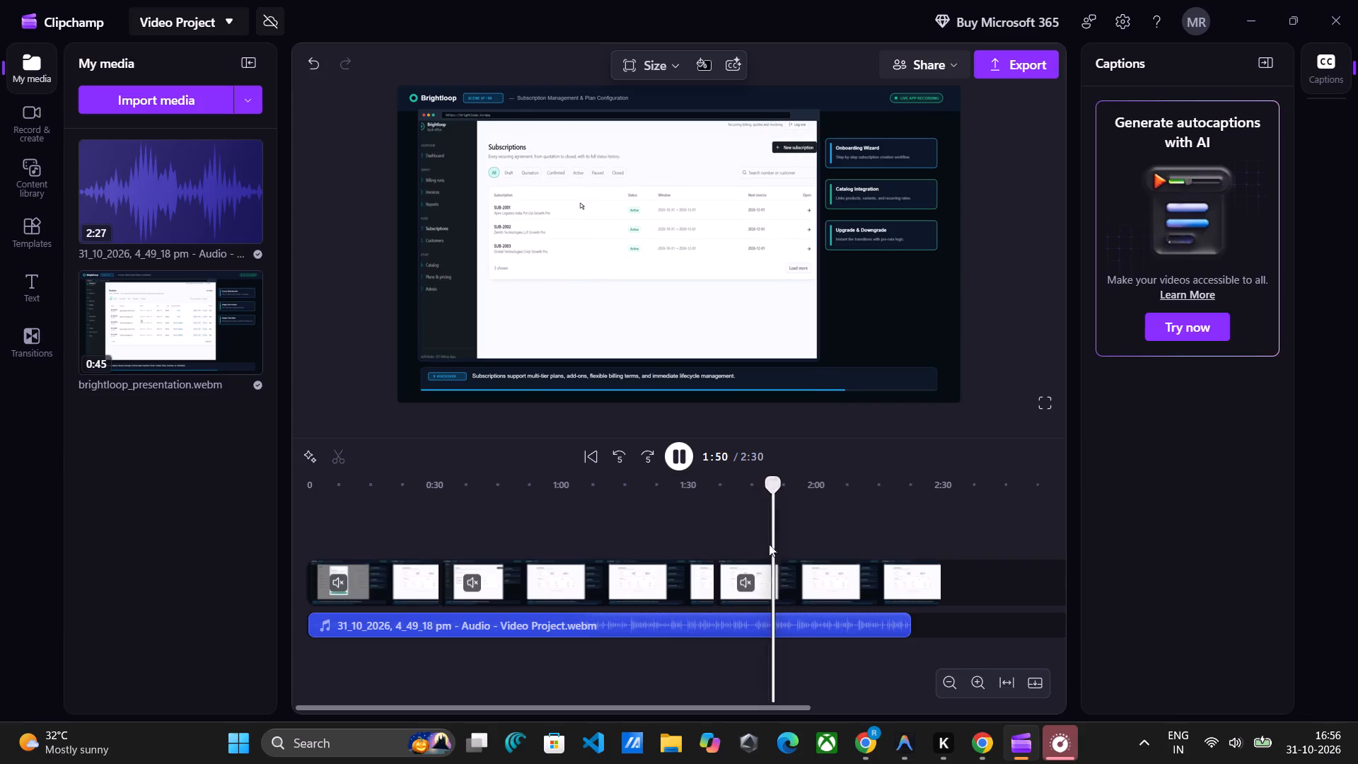
click(746, 588)
click(746, 588)
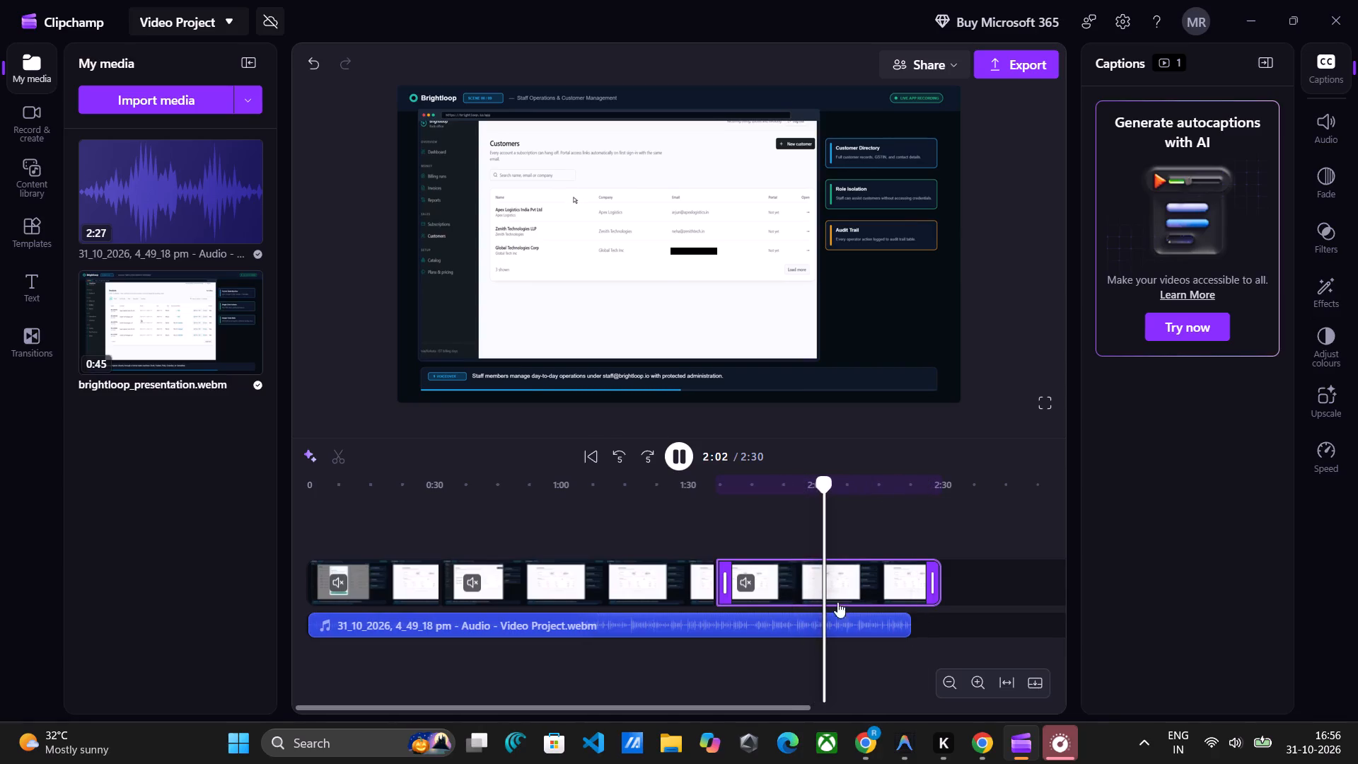
drag(828, 668, 819, 666)
drag(841, 514, 756, 512)
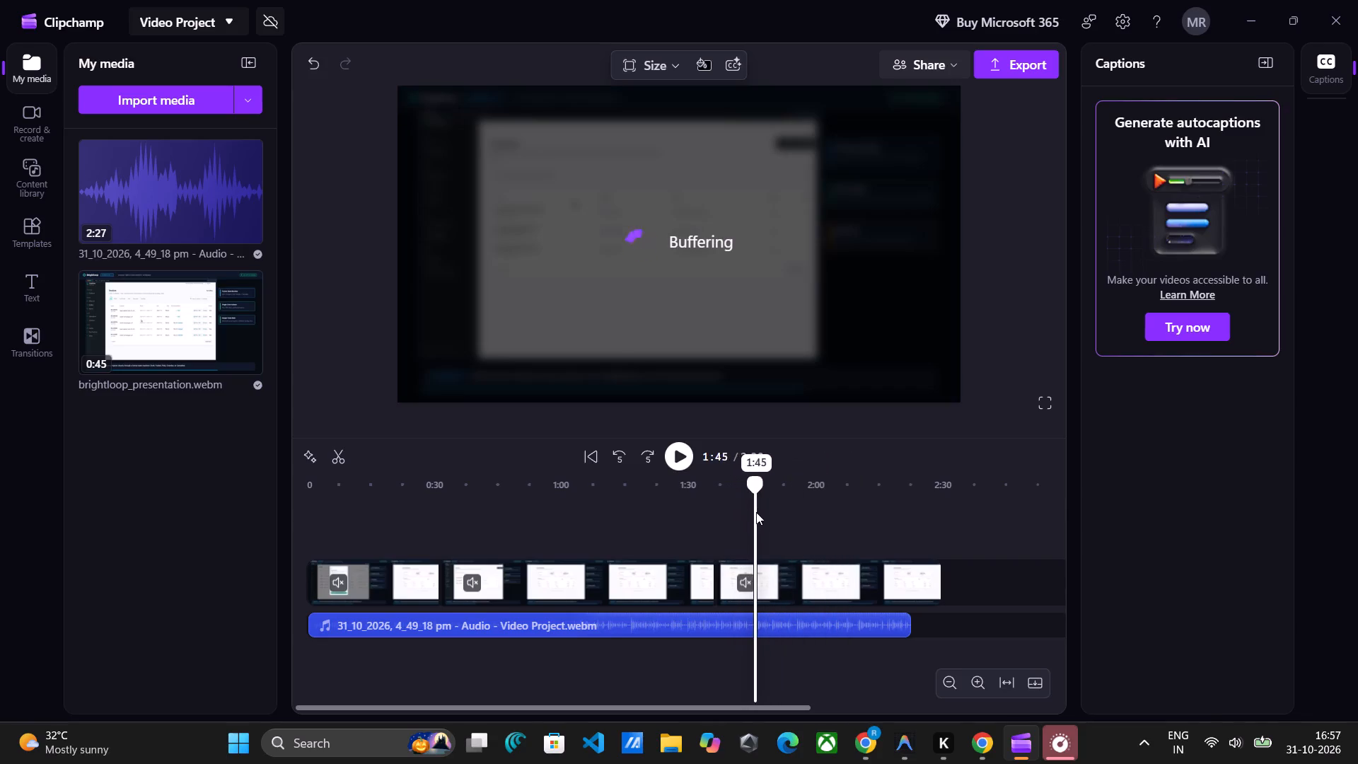
drag(756, 512, 772, 520)
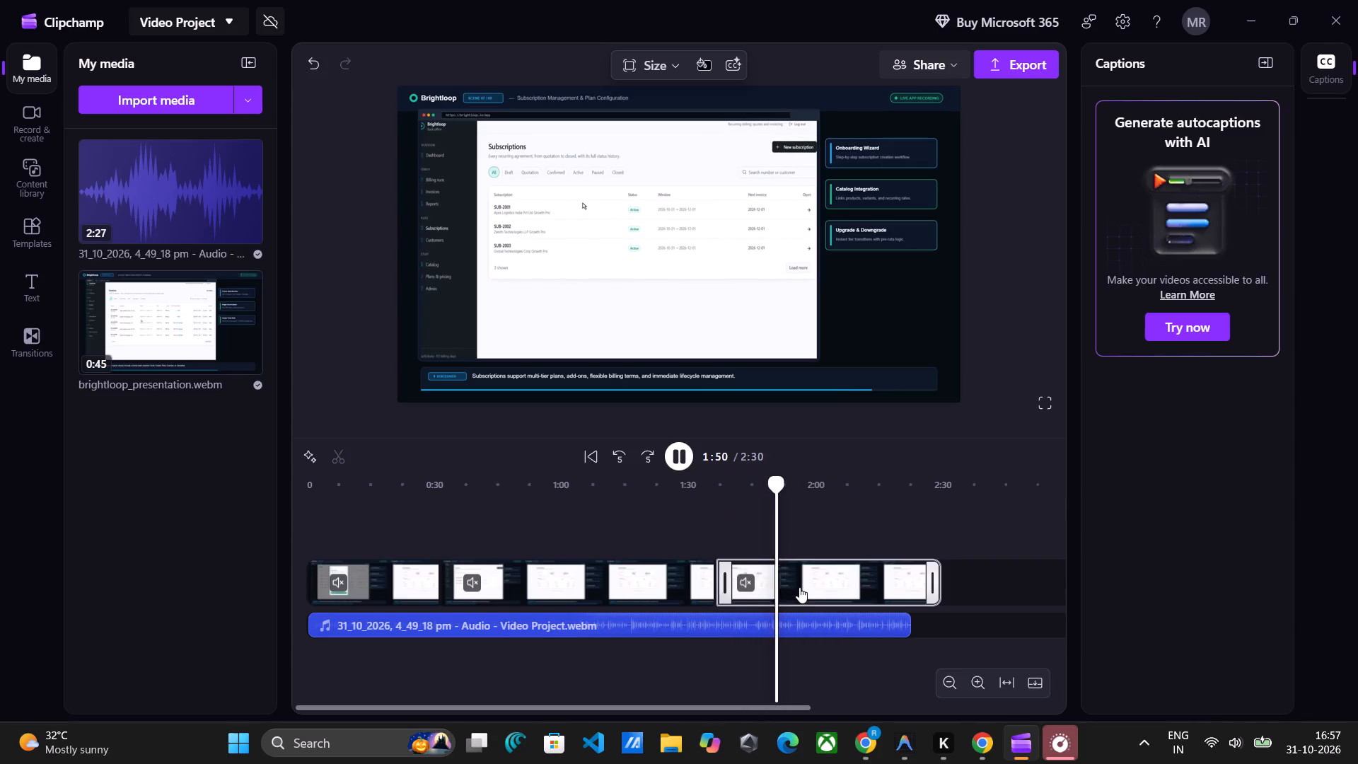
Split the last video clip at about 1:50, near the end of the subscriptions scene.
click(800, 586)
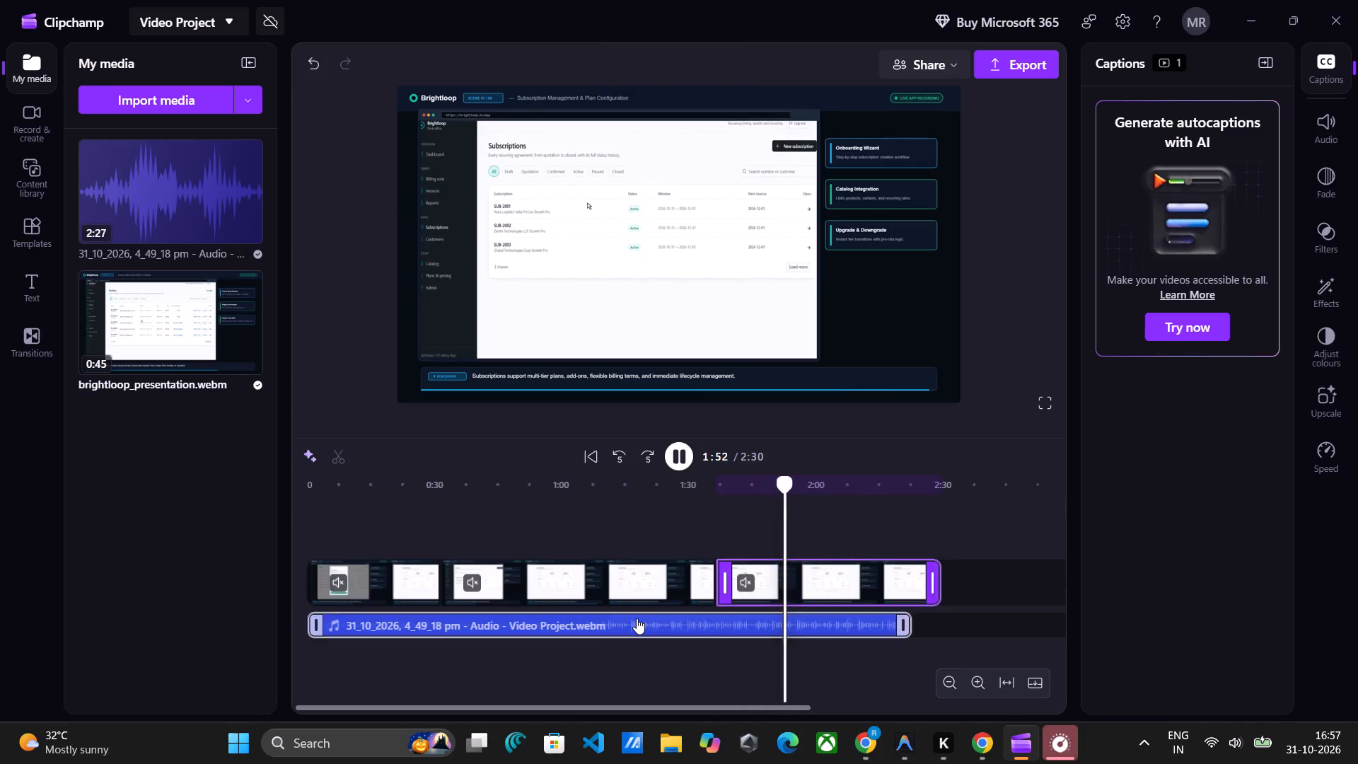
click(679, 456)
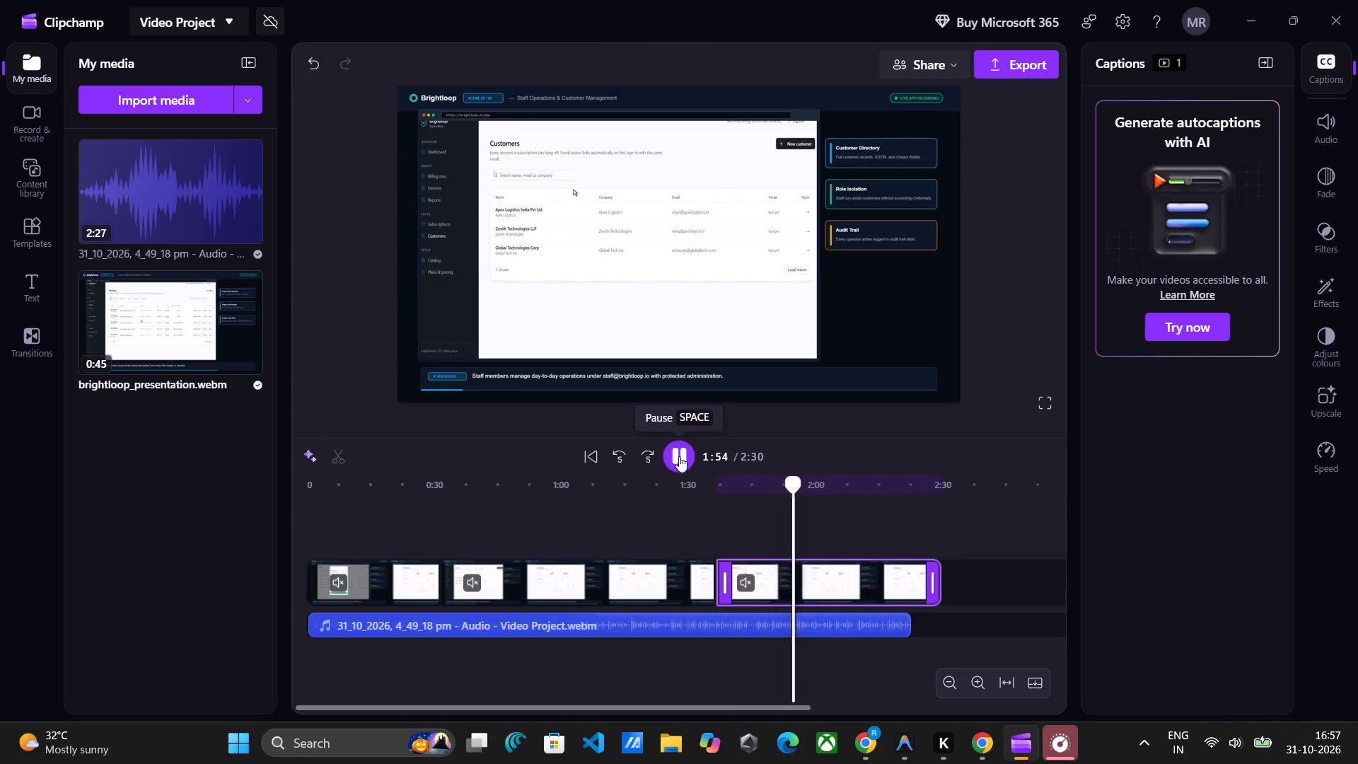
drag(793, 486, 775, 489)
click(331, 450)
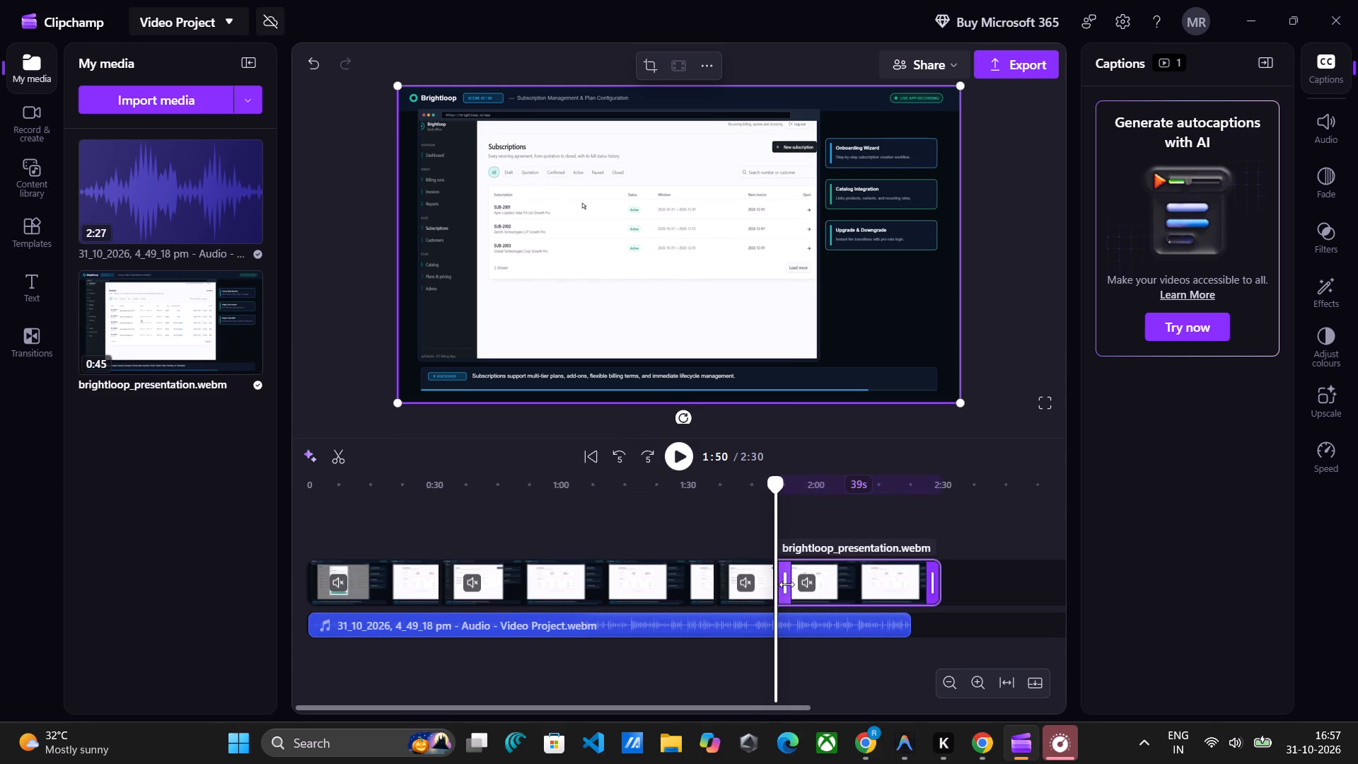
Trim the start of the new last clip to about 1:52 and move it back against the preceding clip at about 1:50.
drag(782, 585, 790, 584)
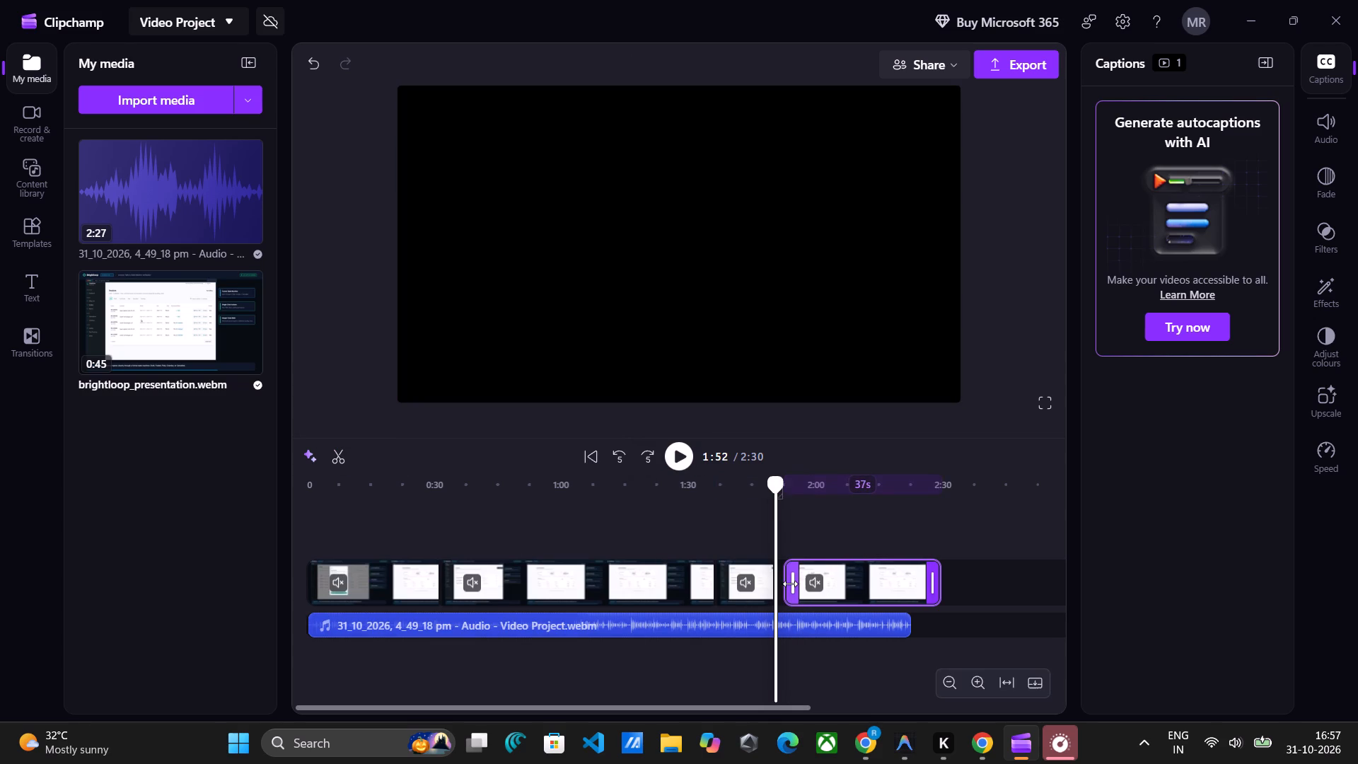
drag(851, 581, 835, 579)
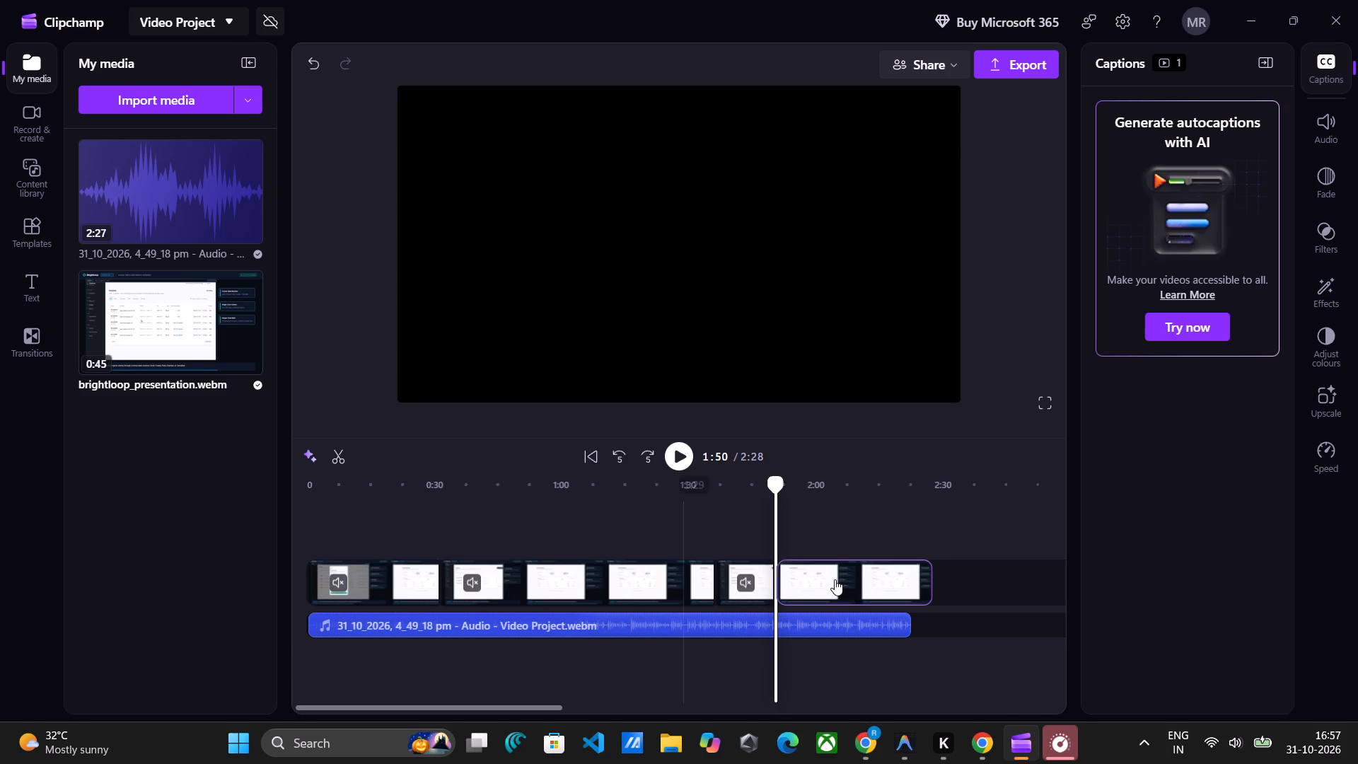
Preview from about 1:58, trim the last clip's start to about 2:01, and move it back against the preceding clip.
click(809, 660)
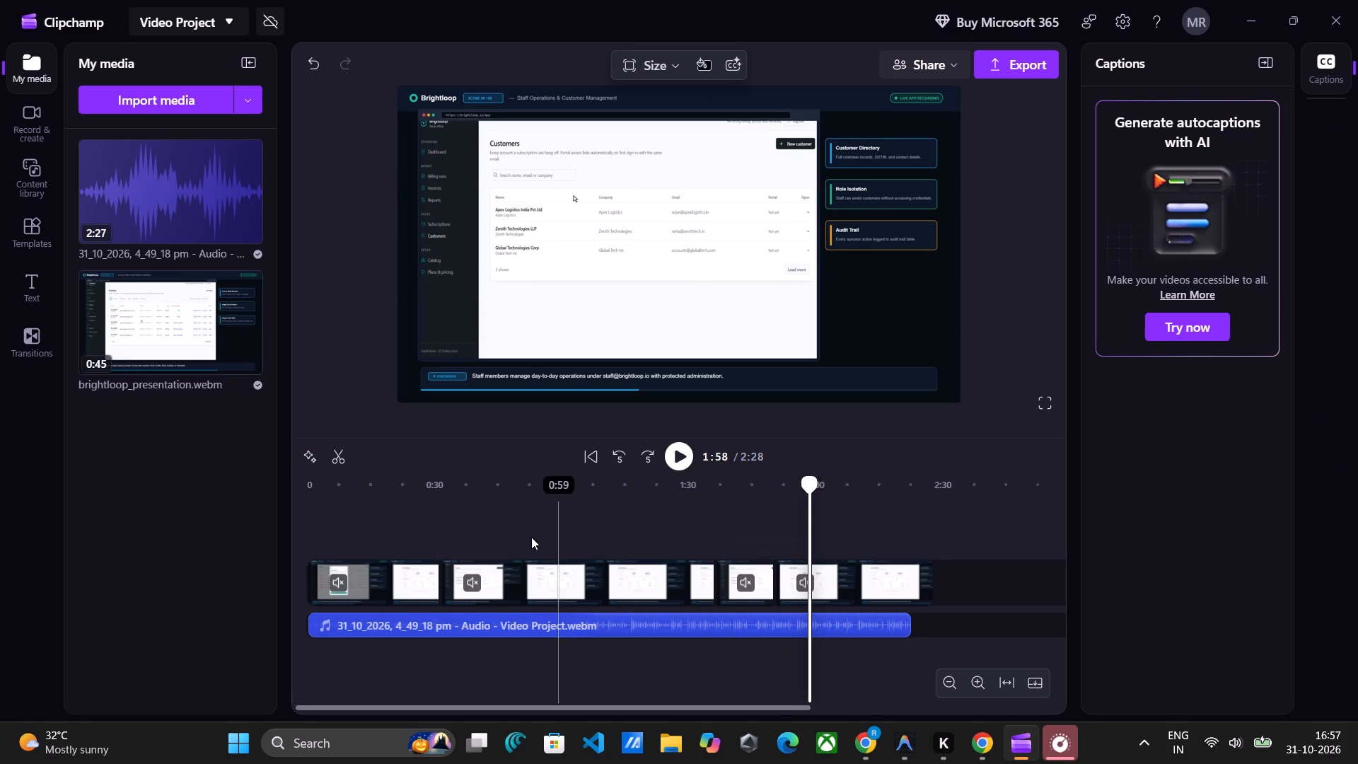
click(681, 458)
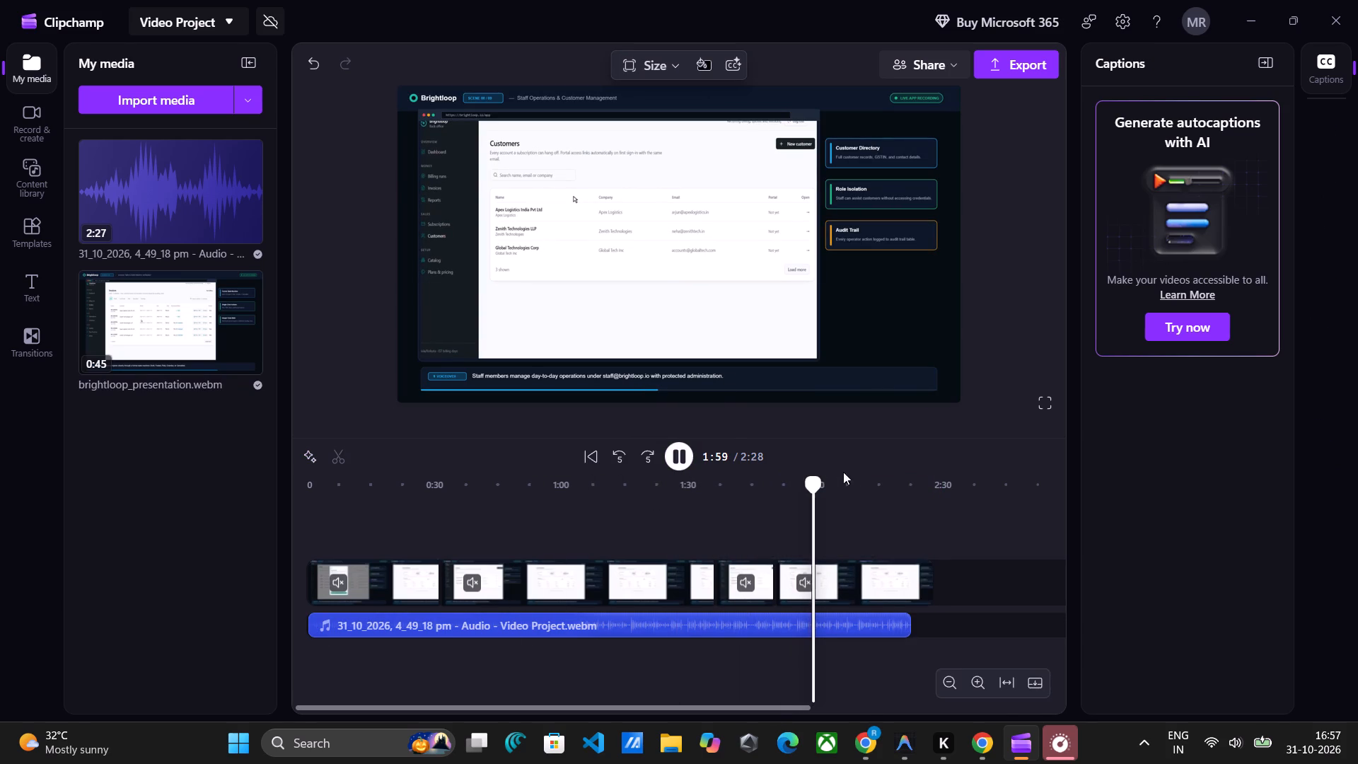
drag(784, 591, 819, 594)
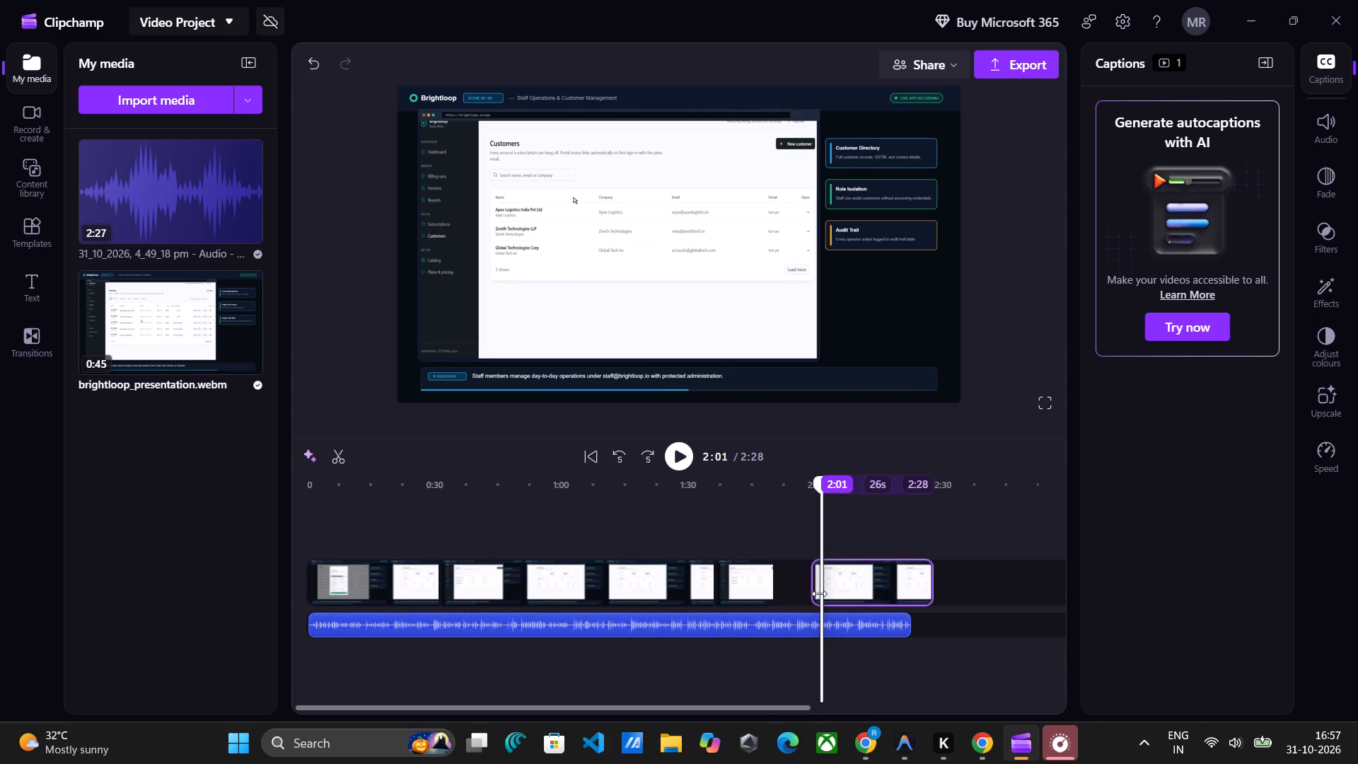
drag(819, 594, 819, 593)
drag(871, 590, 835, 589)
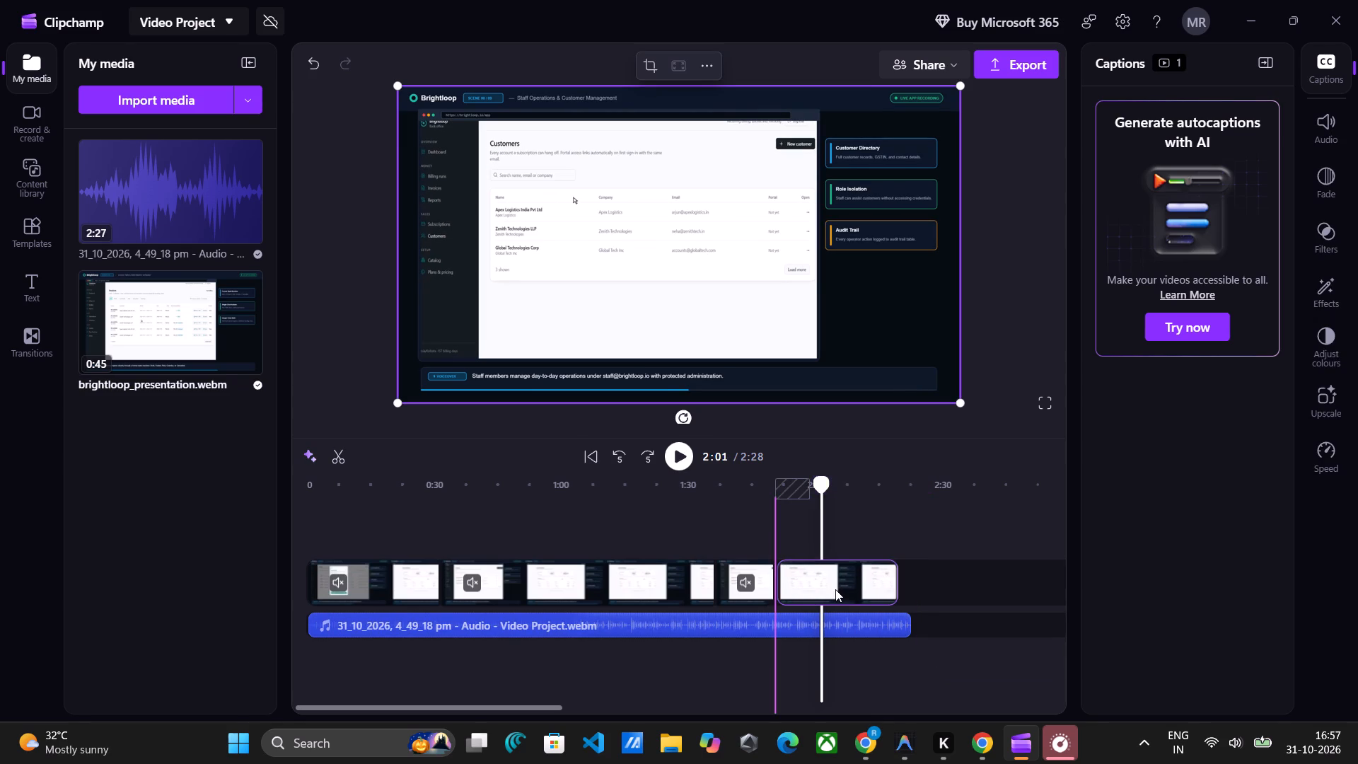
drag(835, 589, 837, 589)
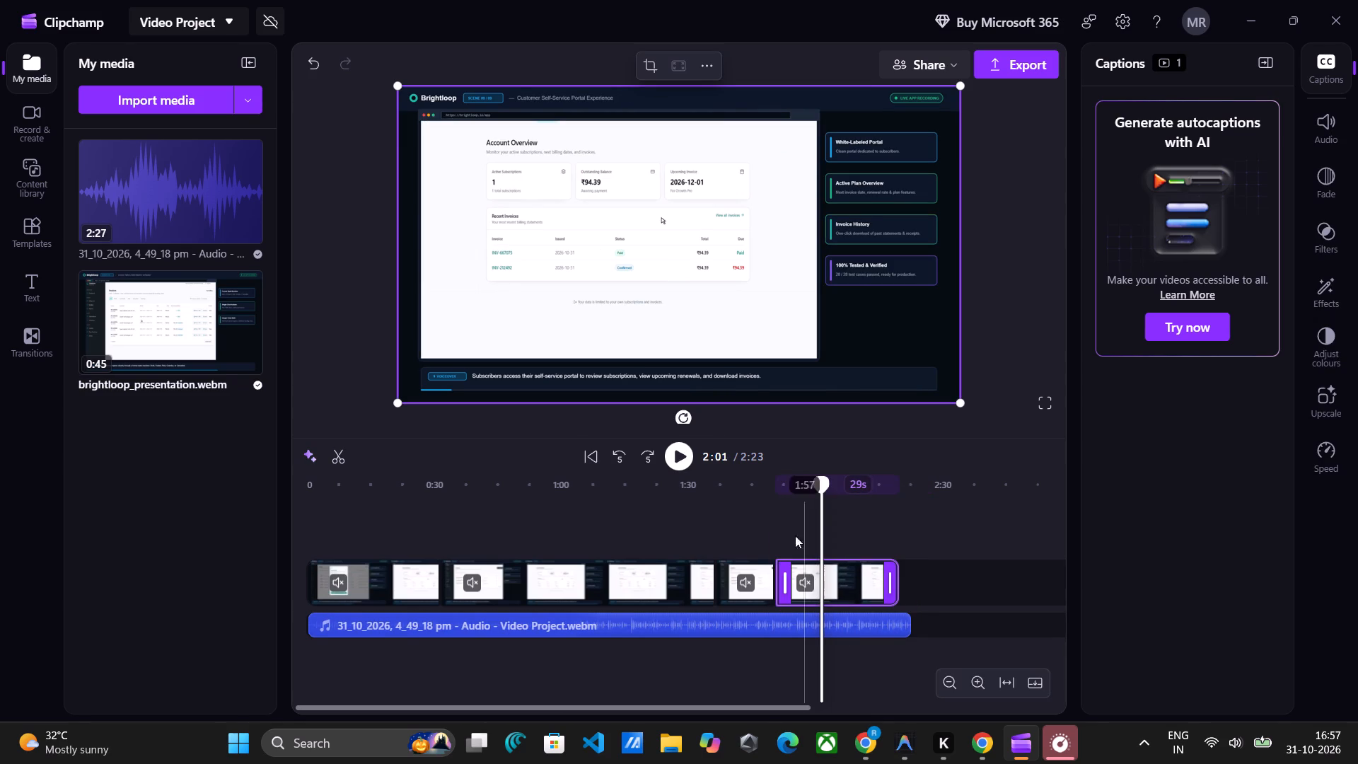
Play the customer portal scene from about 2:01 through the voiceover's end and view the last clip's audio settings.
click(674, 446)
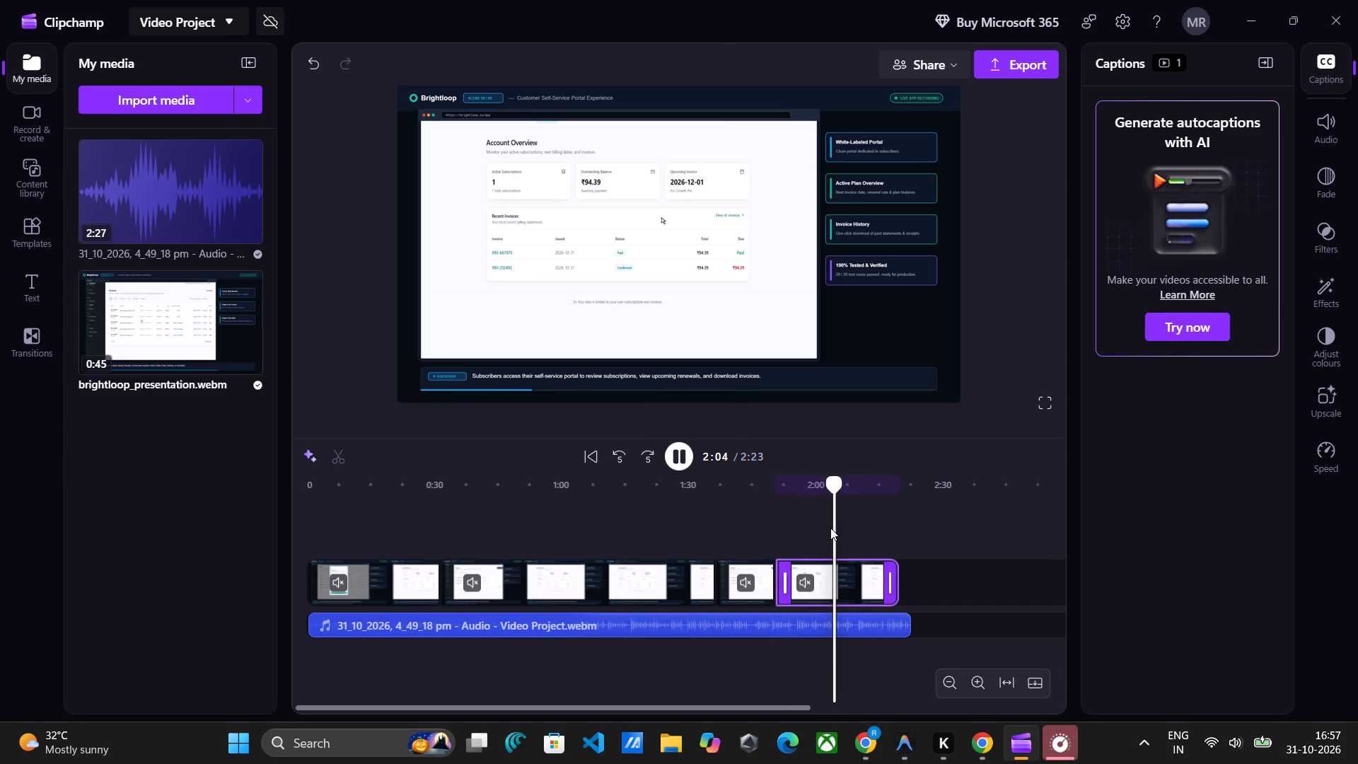
click(1316, 143)
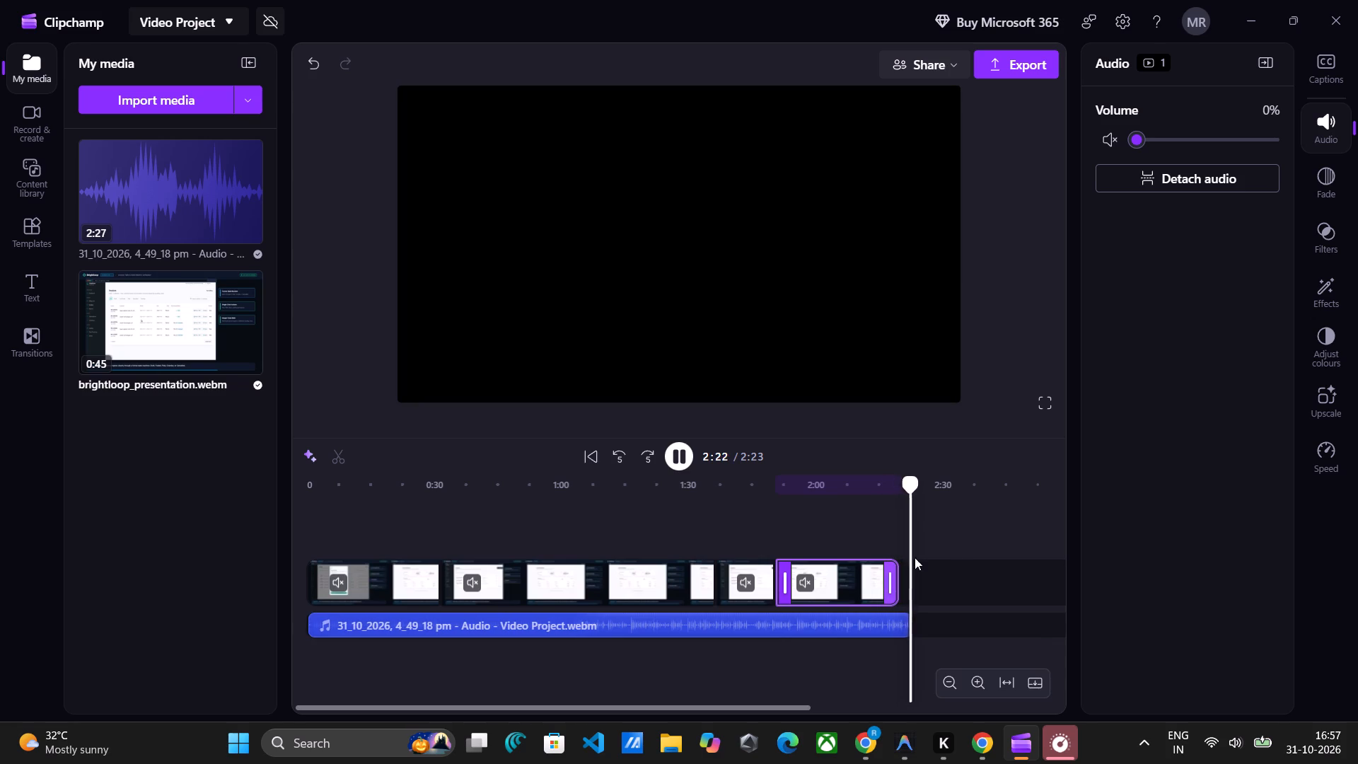
Export the video at 1080p as an MP4 named Video Project, without storing it in the cloud.
click(1013, 54)
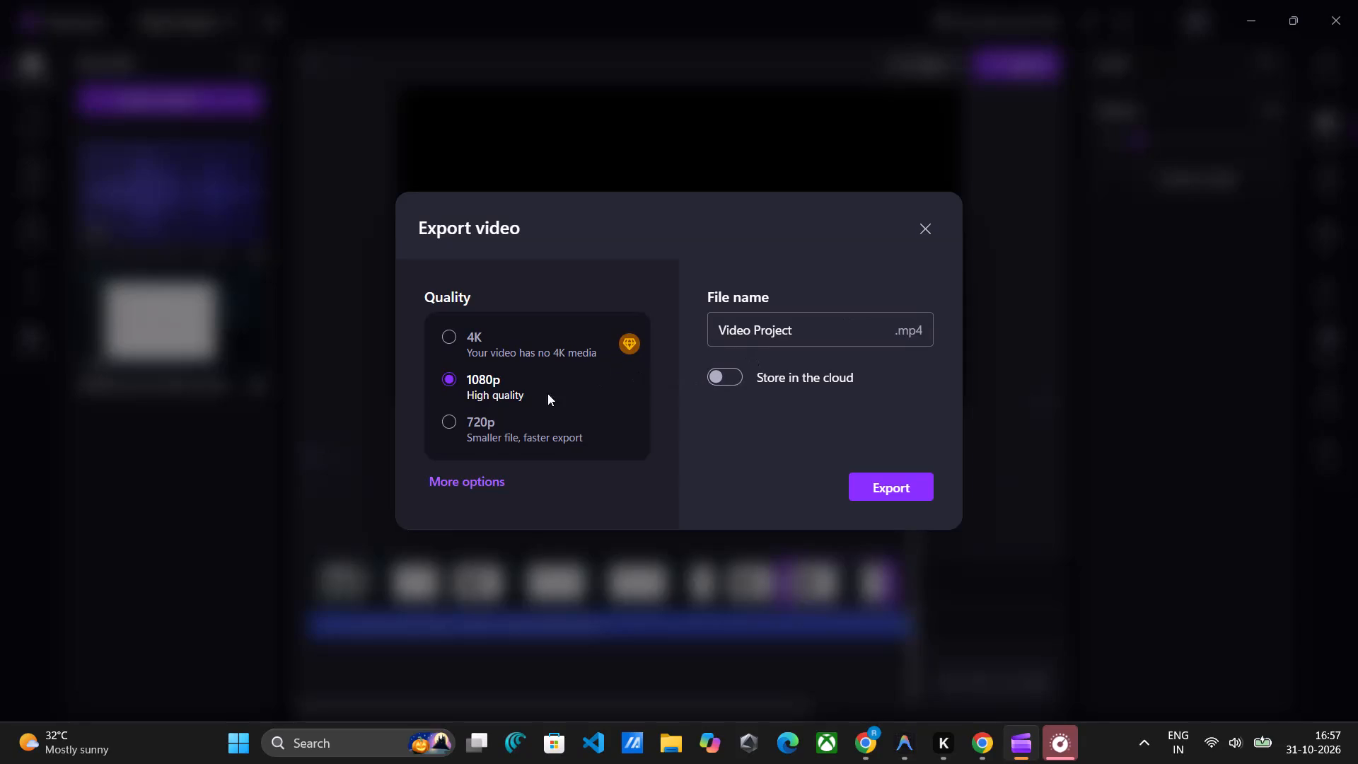
click(892, 490)
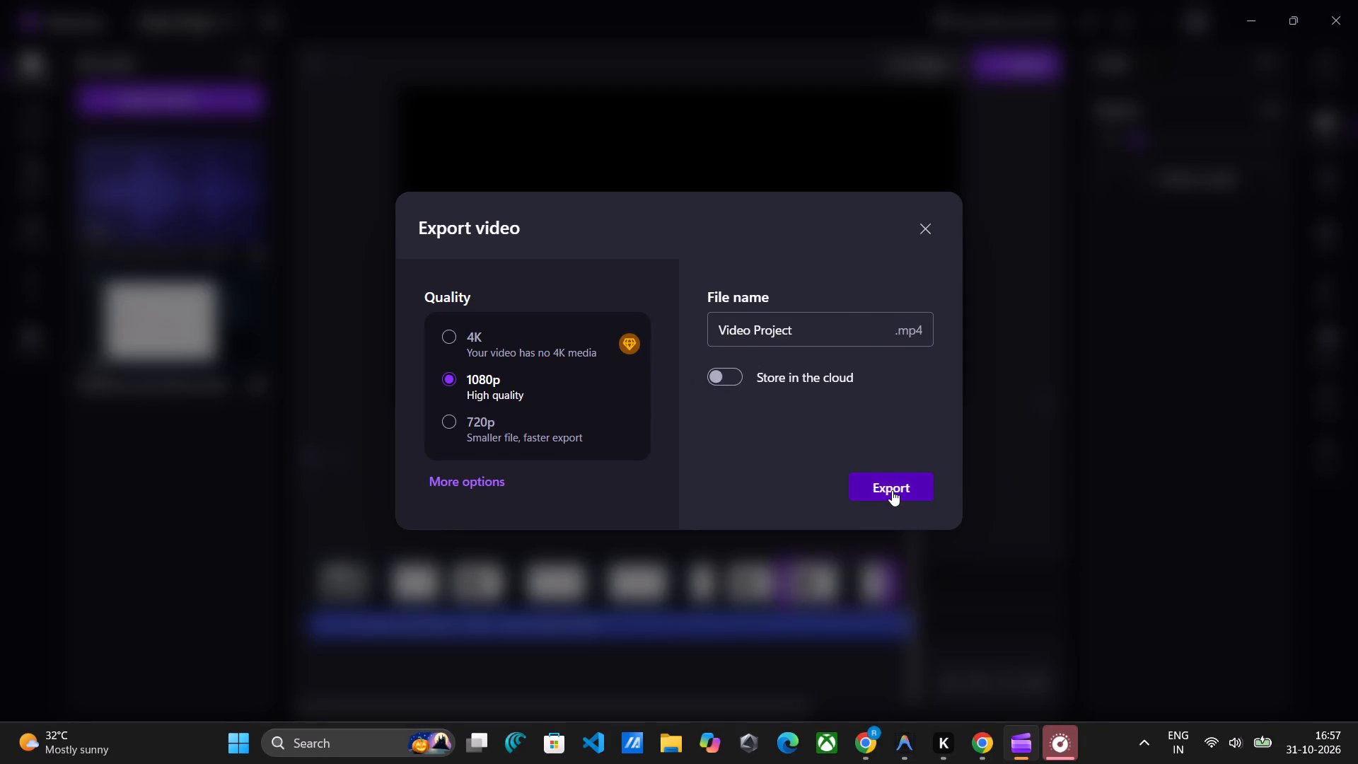